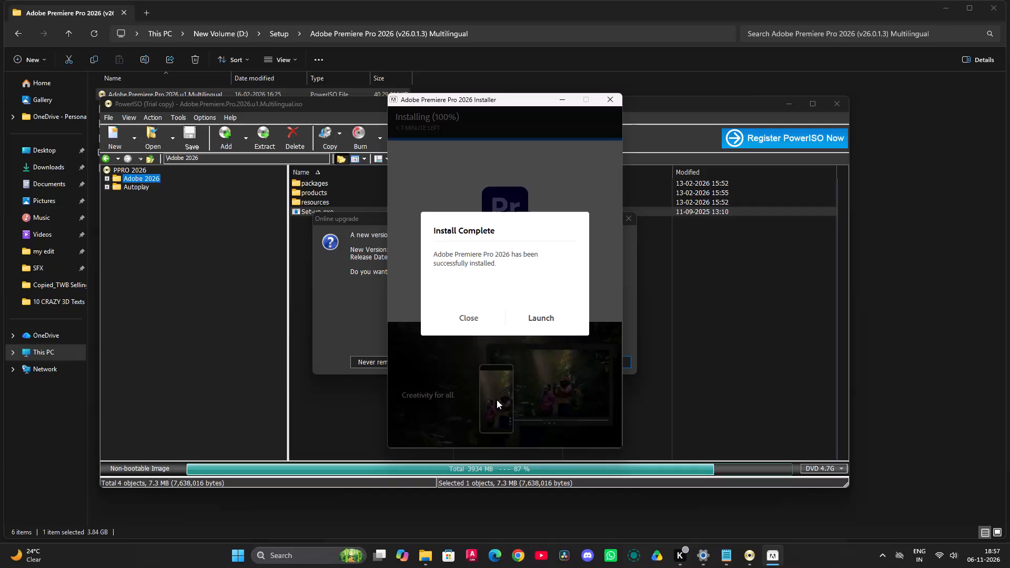
Close the completed Adobe Premiere Pro 2026 installer without launching the program.
click(469, 323)
click(470, 313)
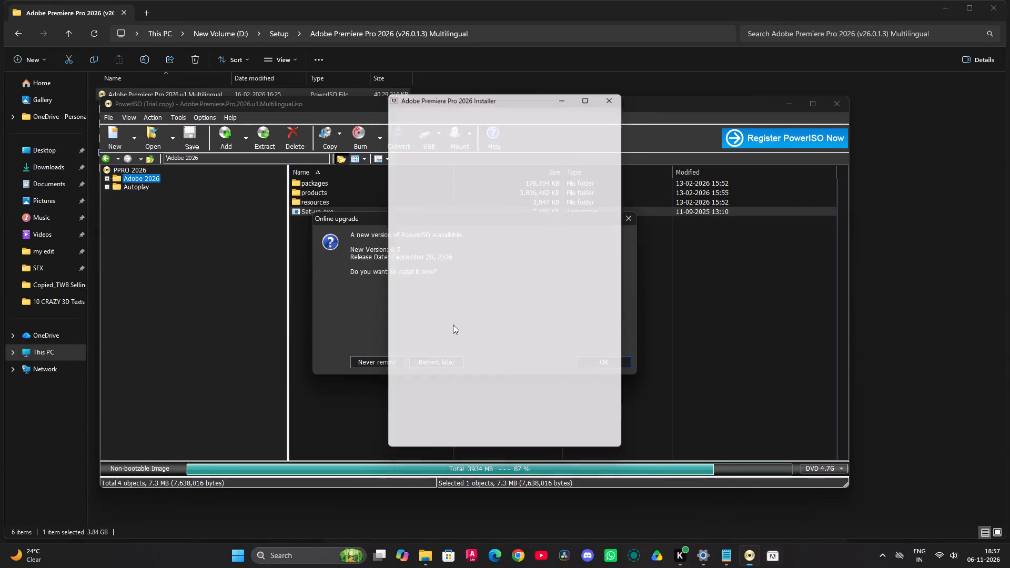
Accept the offered PowerISO online upgrade to version 9.5.
click(600, 362)
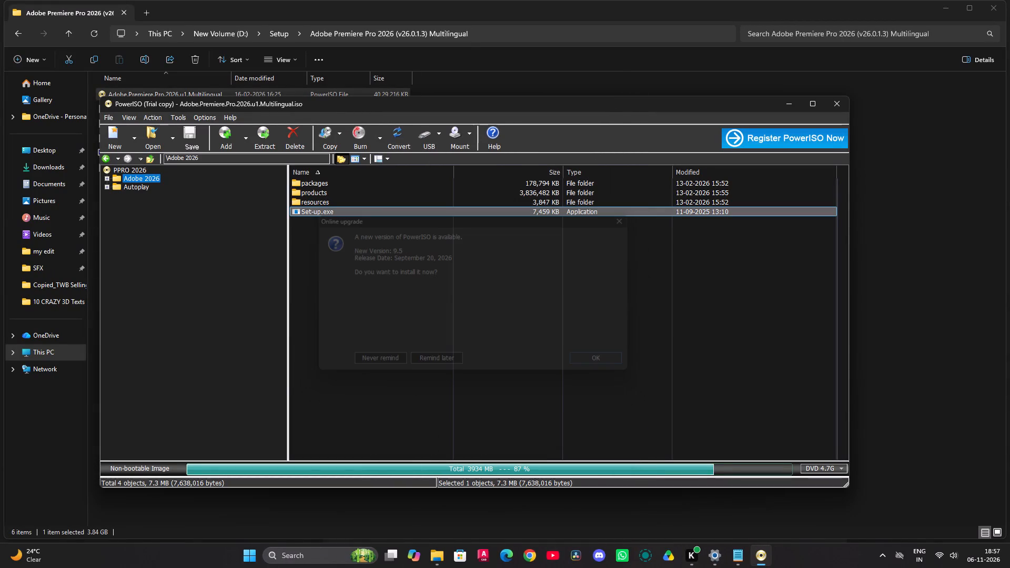
Switch to the open Notepad window.
click(746, 560)
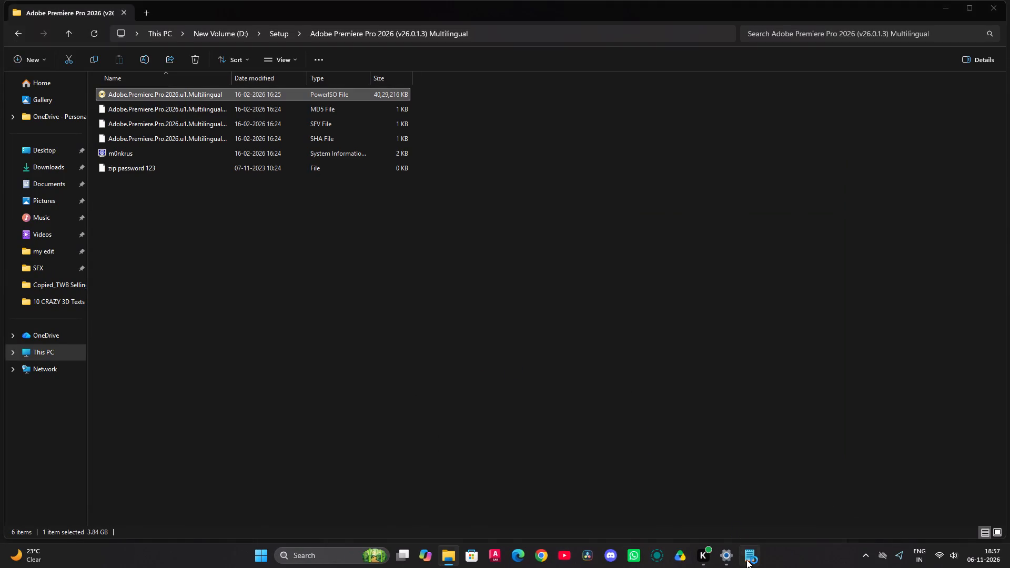
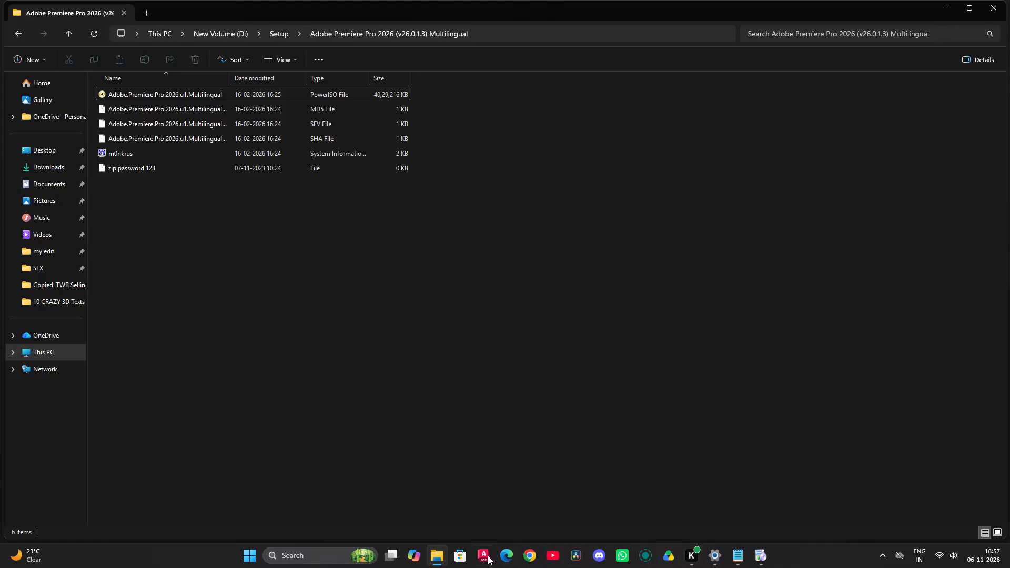
Launch Adobe Premiere and reopen the project that was open when it quit unexpectedly.
click(310, 552)
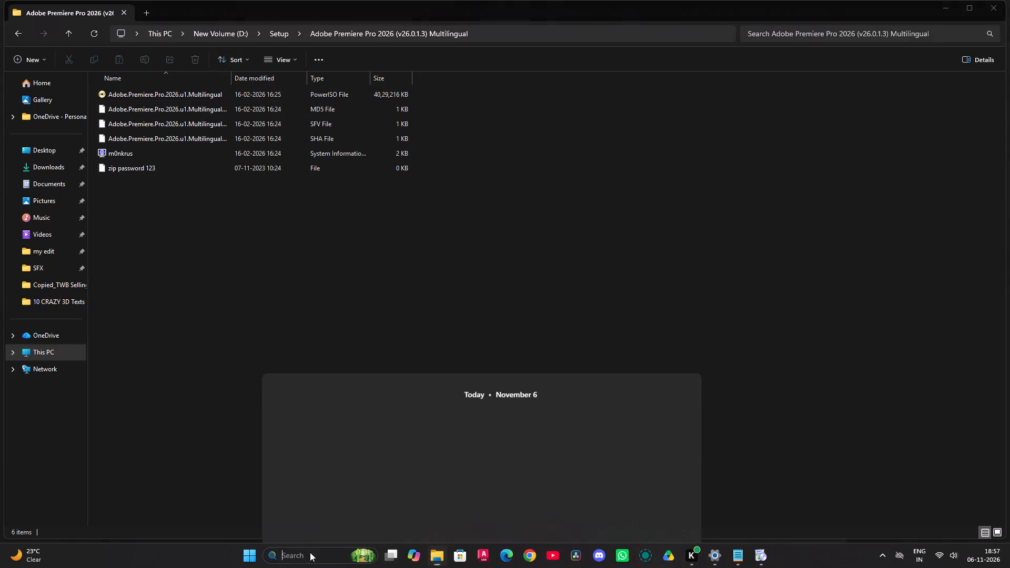
click(348, 244)
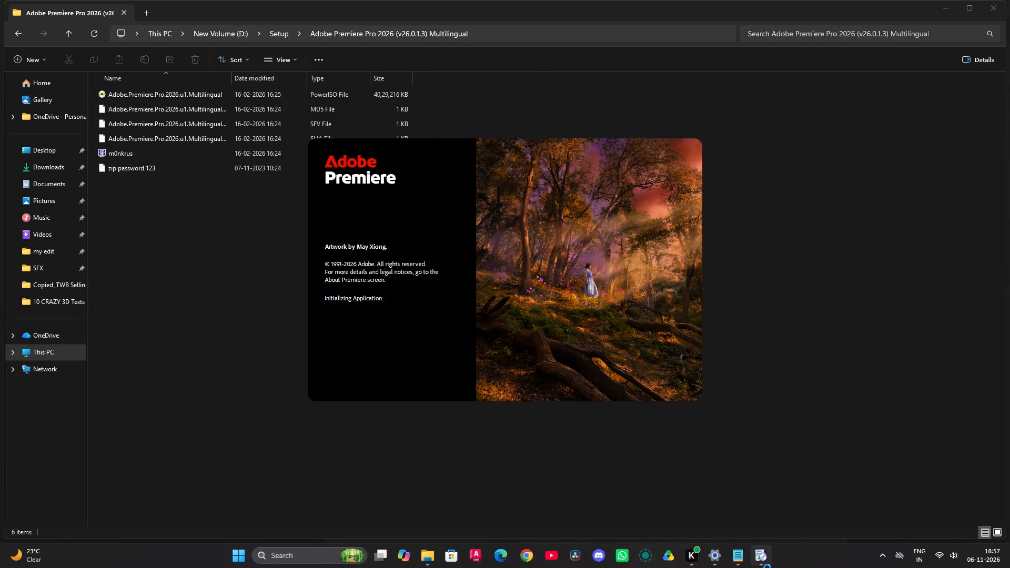
right_click(768, 555)
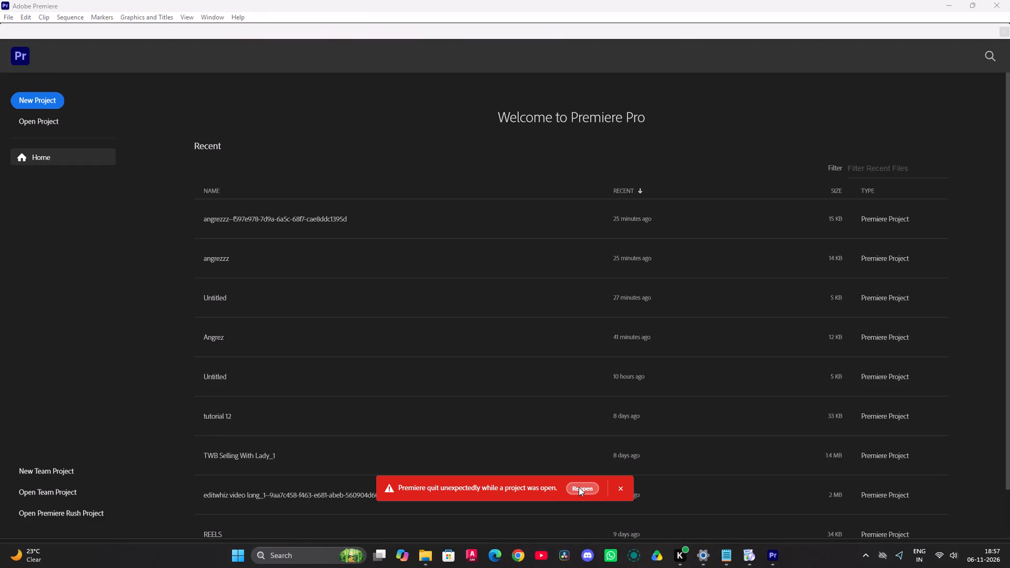
click(579, 487)
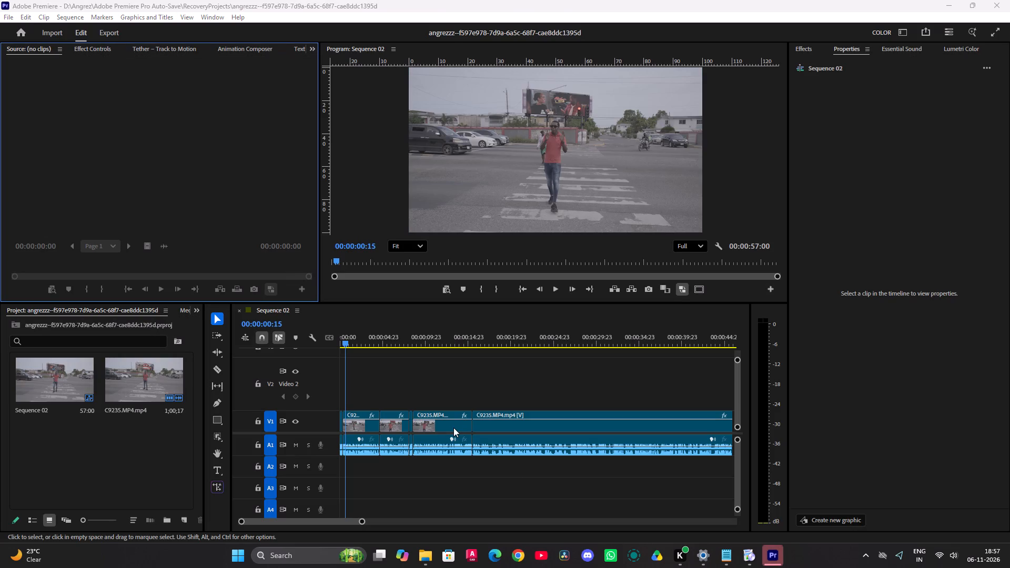
Play the opening seconds of Sequence 02 repeatedly from the start to look for a cut point.
drag(348, 337, 321, 341)
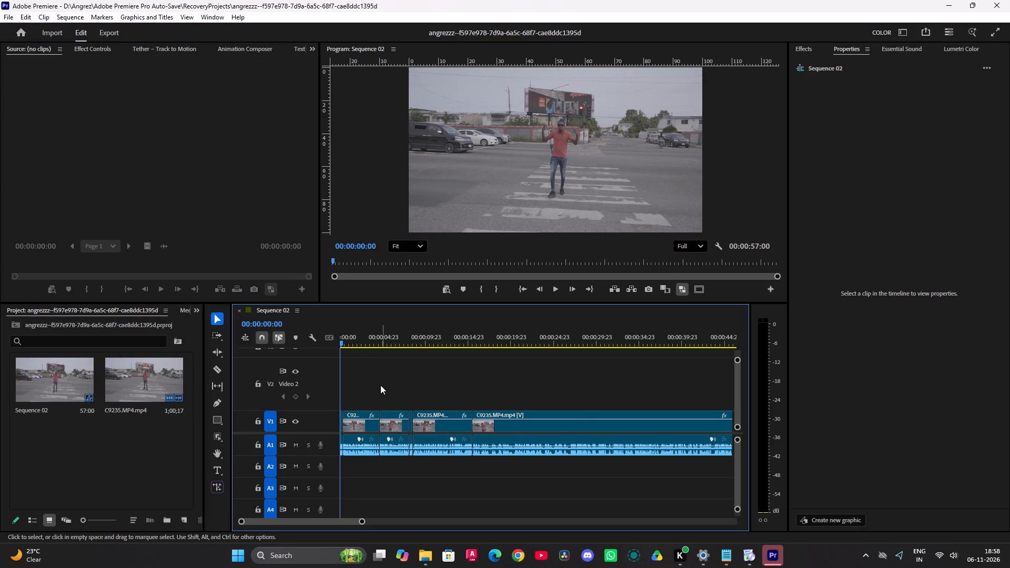
alt+scroll(372, 385, up, 16)
drag(291, 523, 245, 523)
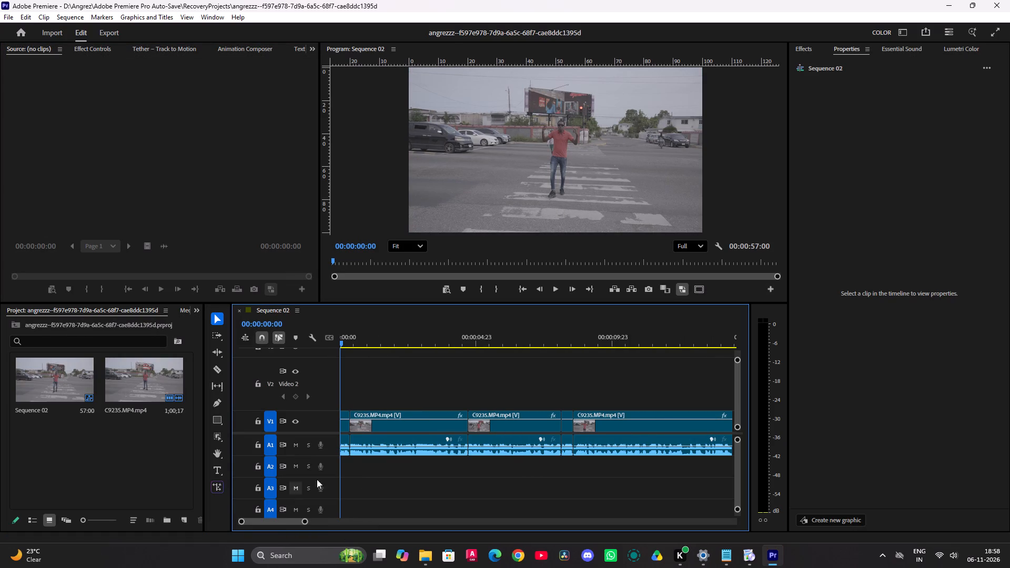
alt+scroll(358, 409, up, 20)
alt+scroll(358, 409, up, 1)
key(space)
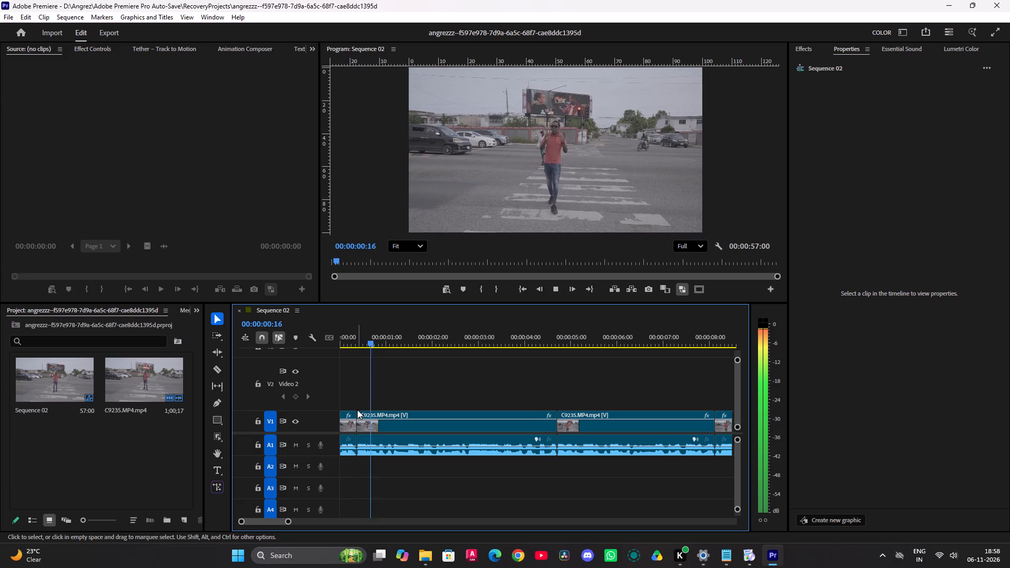
key(space)
drag(381, 342, 320, 346)
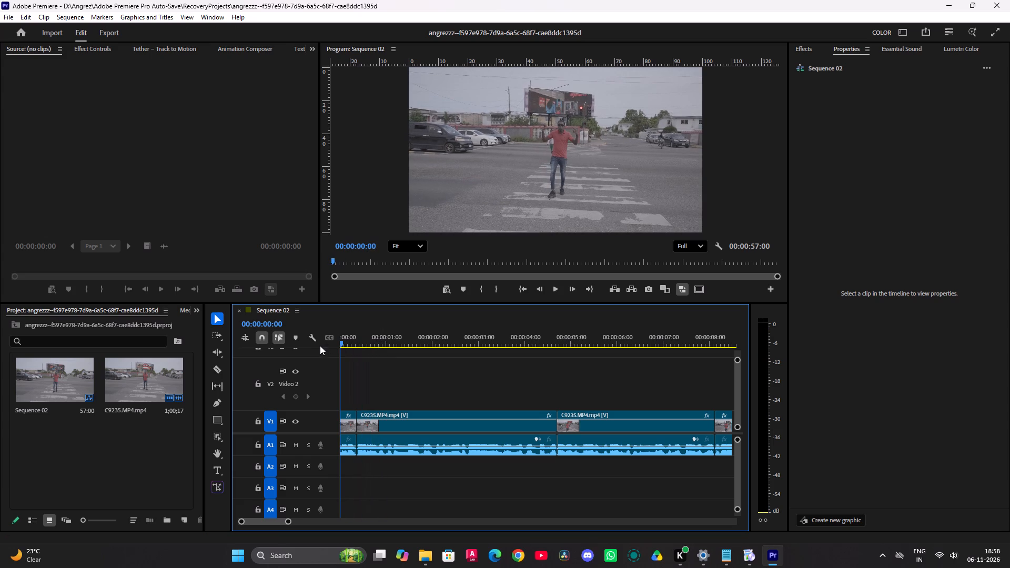
drag(320, 346, 319, 346)
key(space)
click(442, 394)
alt+scroll(439, 394, down, 6)
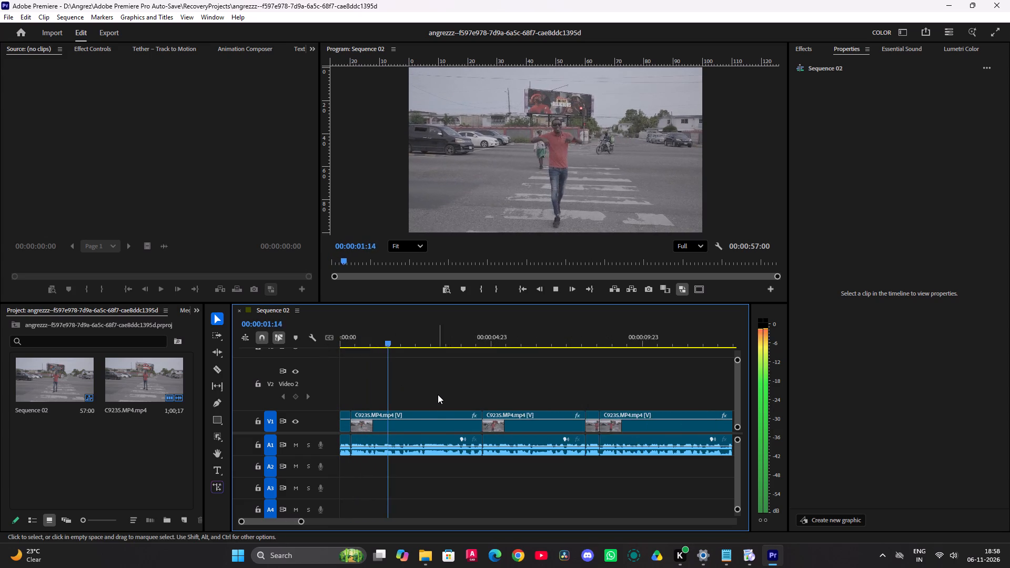
alt+scroll(438, 394, down, 3)
alt+click(405, 387)
alt+scroll(405, 388, up, 3)
scroll(410, 389, up, 3)
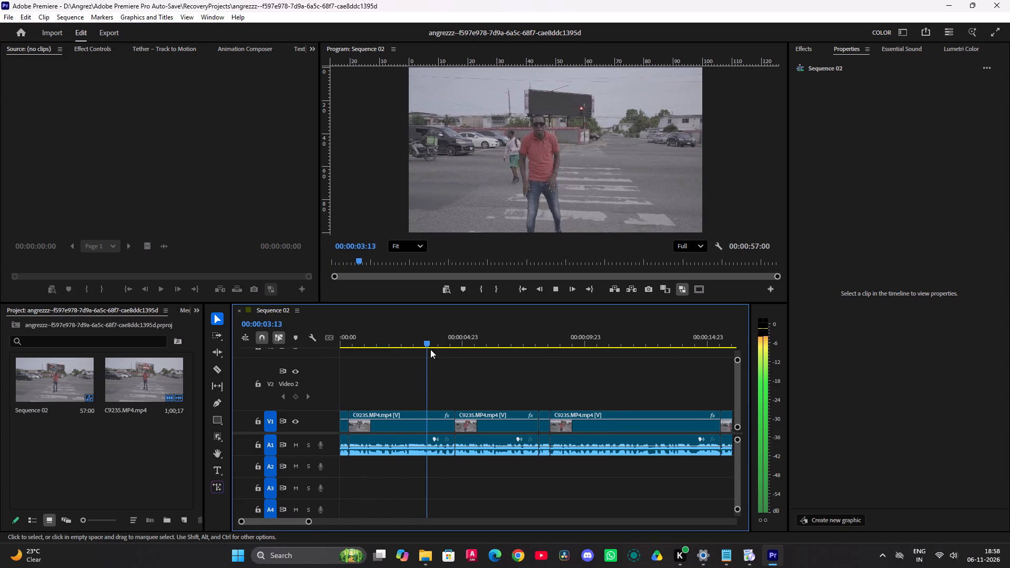
drag(432, 336, 301, 344)
key(space)
alt+scroll(349, 377, up, 10)
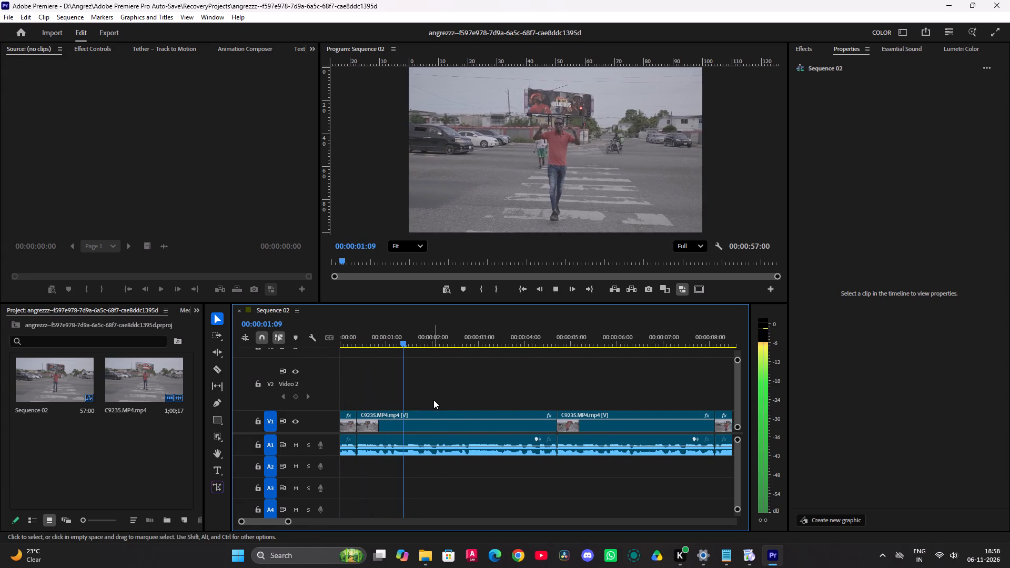
key(space)
key(space)
key(space)
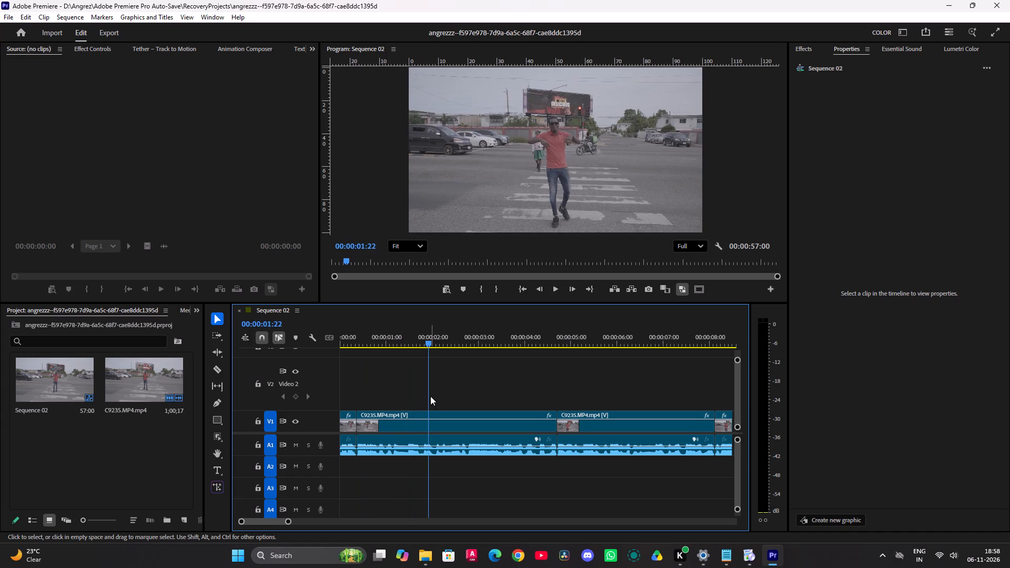
drag(425, 322, 413, 327)
drag(417, 330, 320, 351)
key(space)
alt+scroll(397, 370, up, 5)
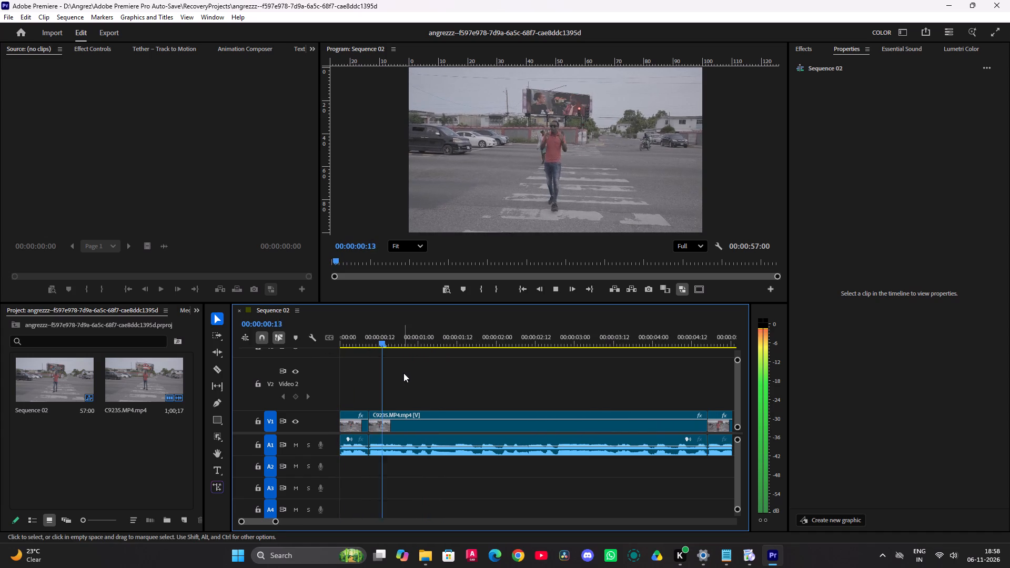
key(space)
key(space)
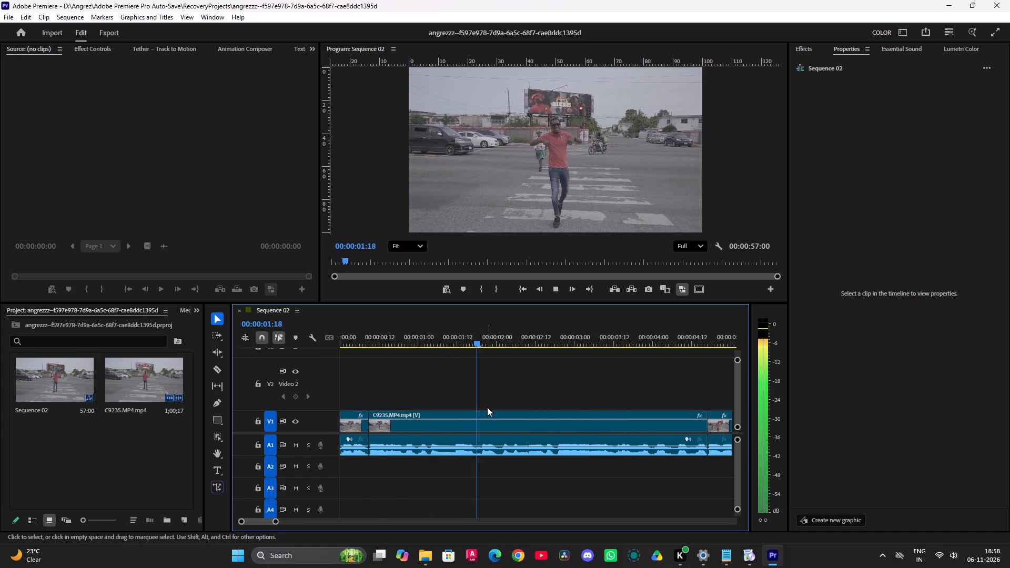
key(space)
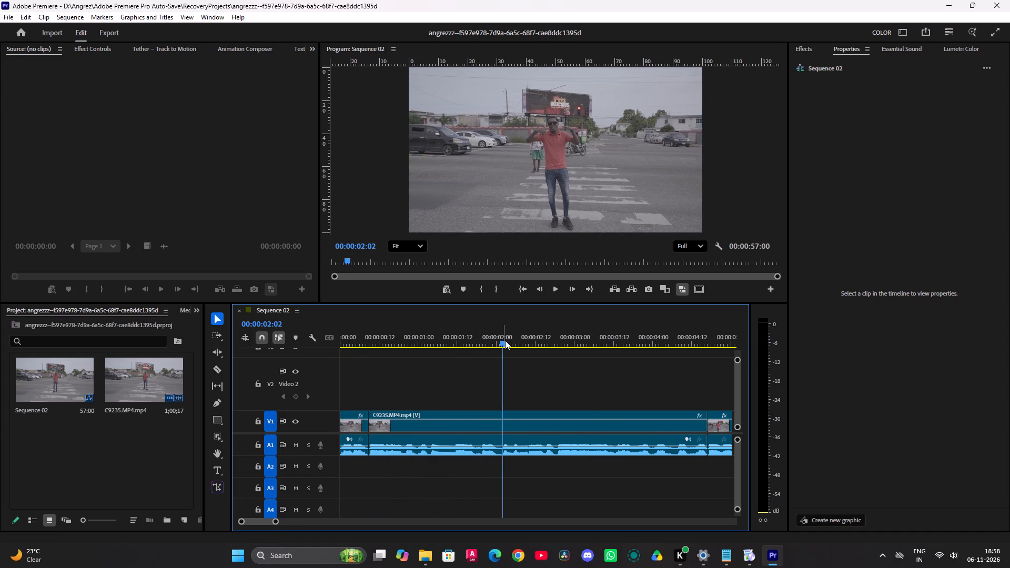
Split the C9235.MP4 clip with the Razor tool at 00:00:02:01 in Sequence 02.
click(505, 340)
key(c)
shift+click(501, 418)
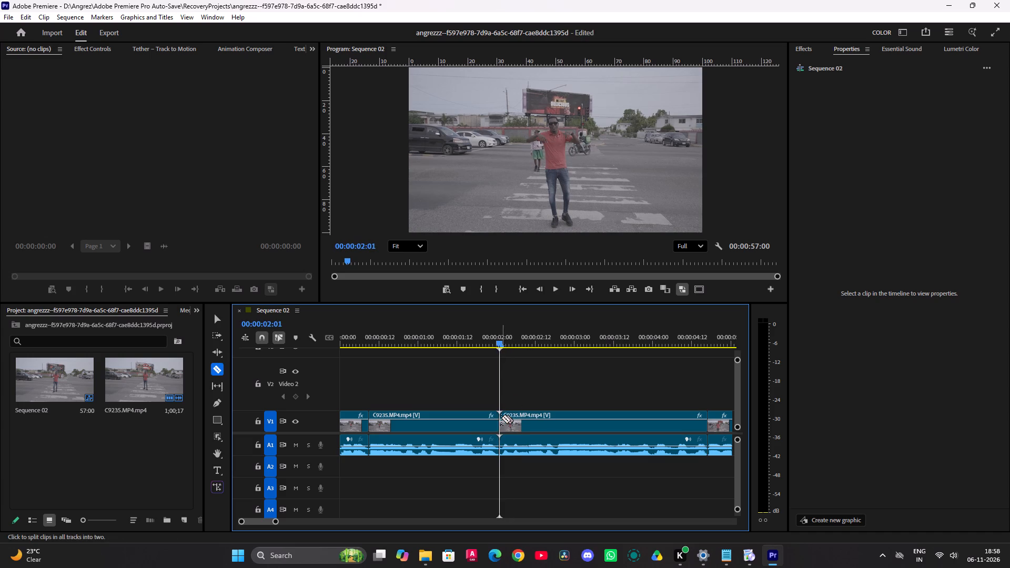
key(v)
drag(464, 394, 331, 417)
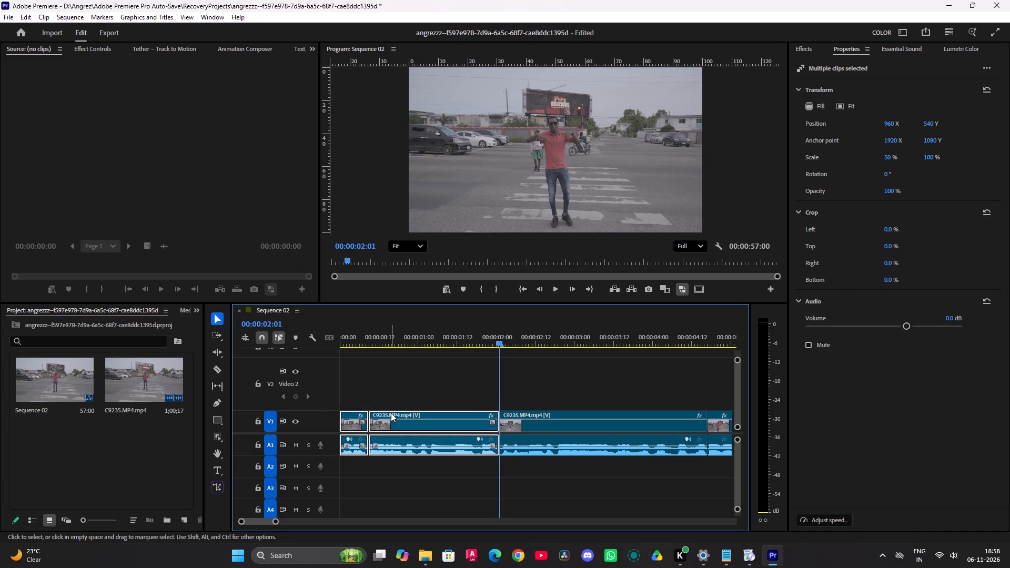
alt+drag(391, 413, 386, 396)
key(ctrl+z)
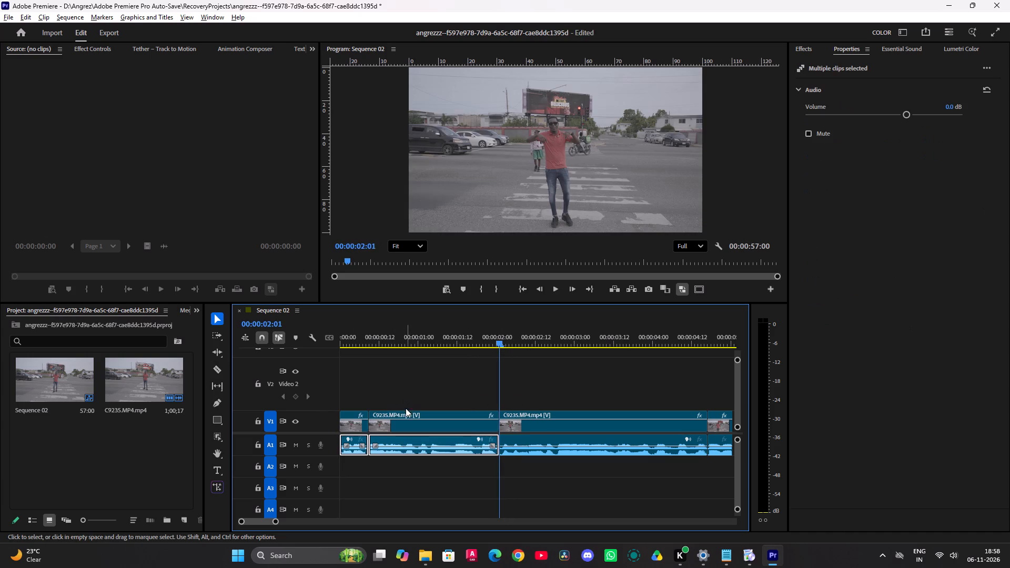
Duplicate the V1 video clips before the 00:00:02:01 cut onto track V2 directly above them.
drag(438, 391, 359, 419)
alt+drag(395, 413, 390, 395)
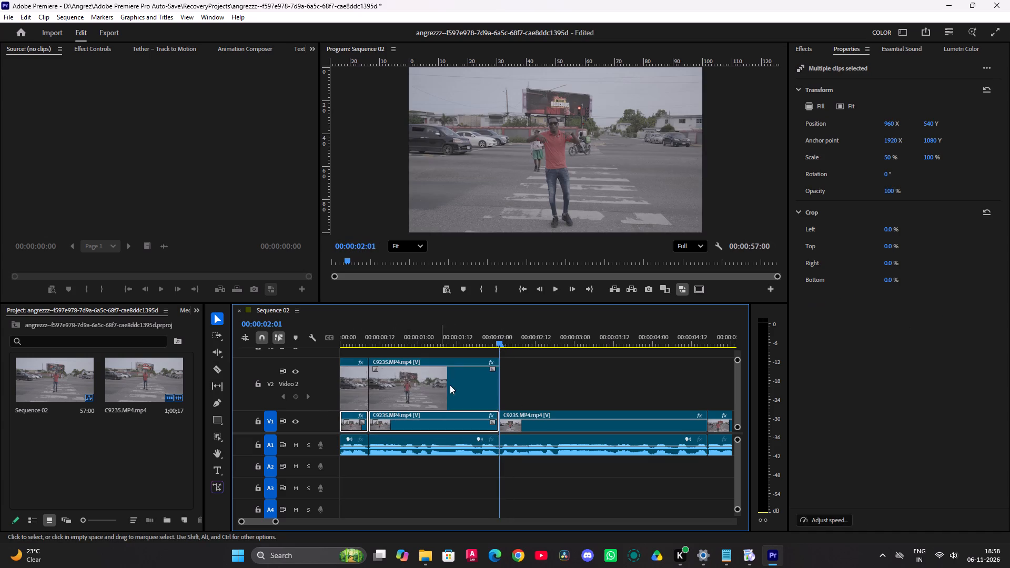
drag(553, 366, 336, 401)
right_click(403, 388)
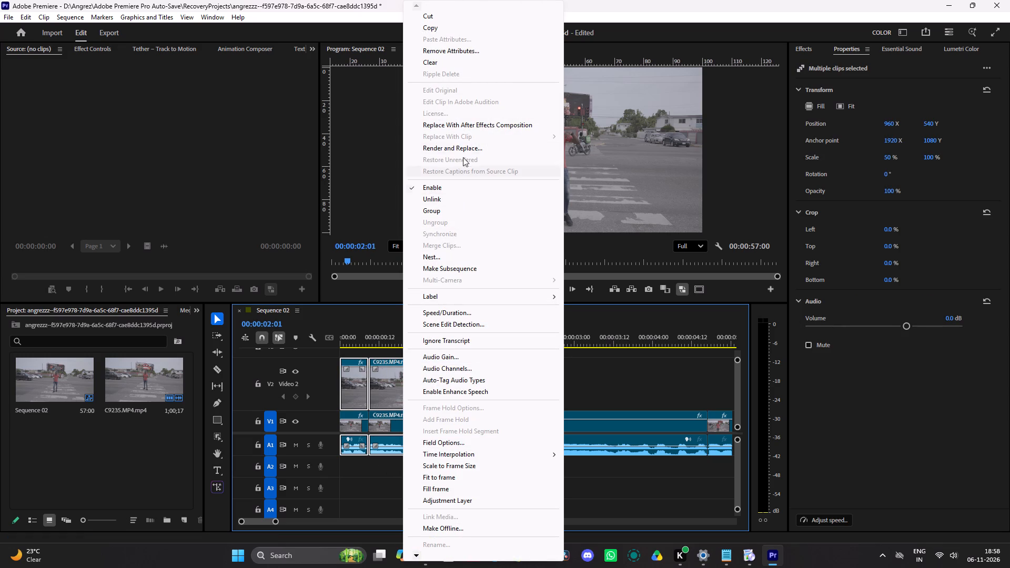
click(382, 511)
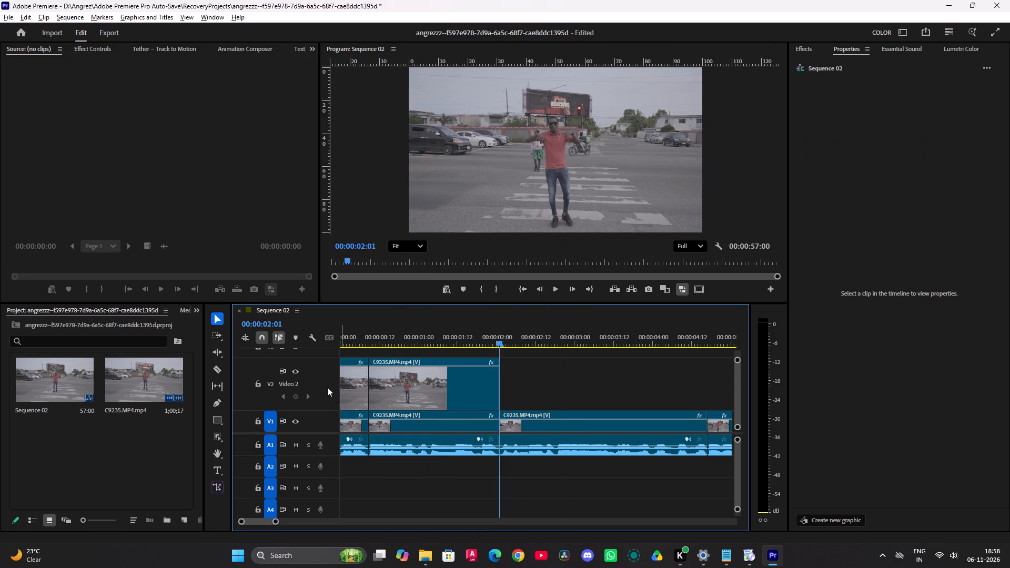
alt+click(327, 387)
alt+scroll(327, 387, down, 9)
Open the After Effects project 3d text_1 from D:\Setup\MEHUL SEN EDITING PACK\Mehul 3D Texts\10 CRAZY 3D Texts, dismissing the plugin loading warning.
click(946, 4)
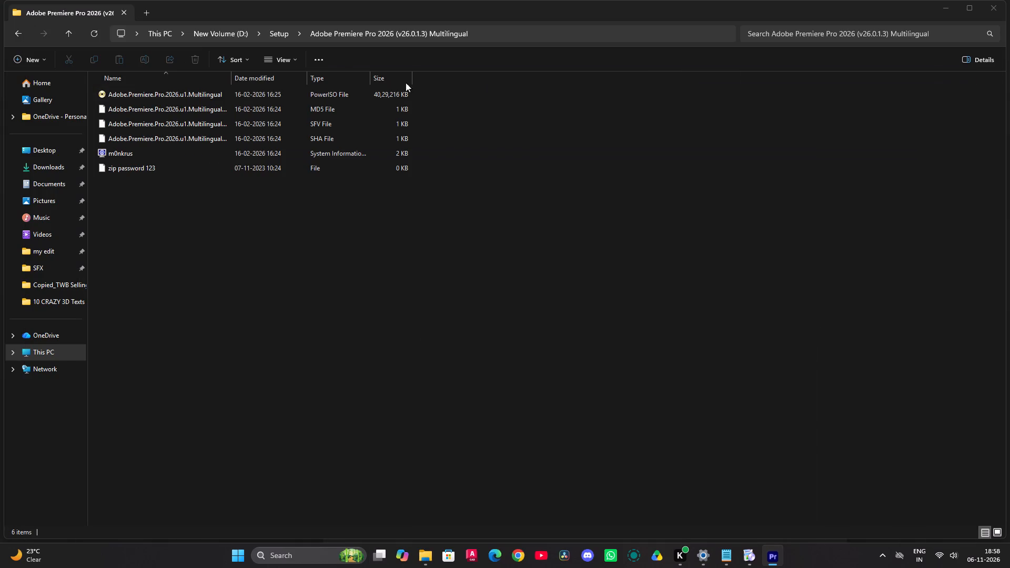
click(60, 356)
double_click(250, 103)
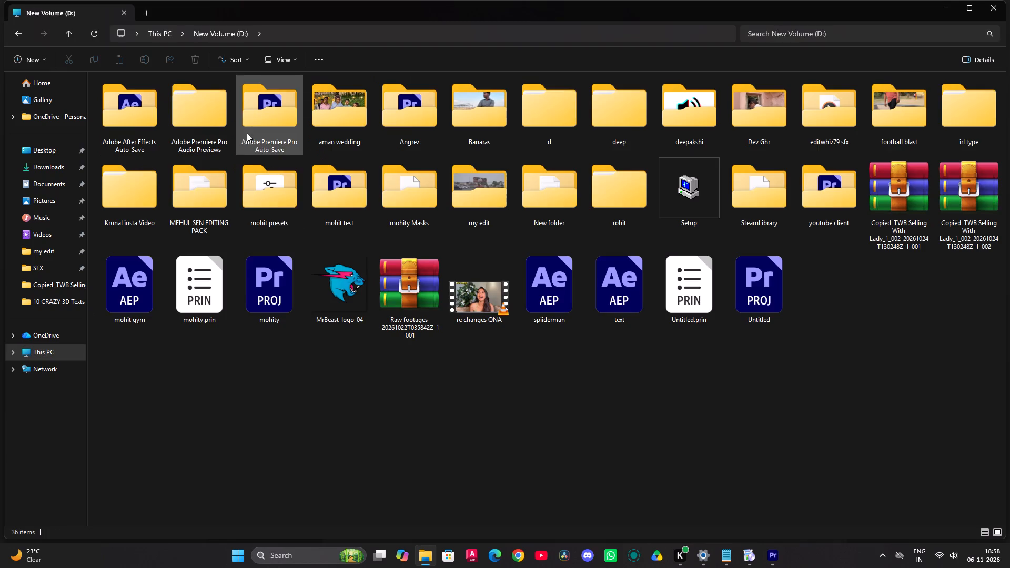
click(557, 400)
double_click(699, 198)
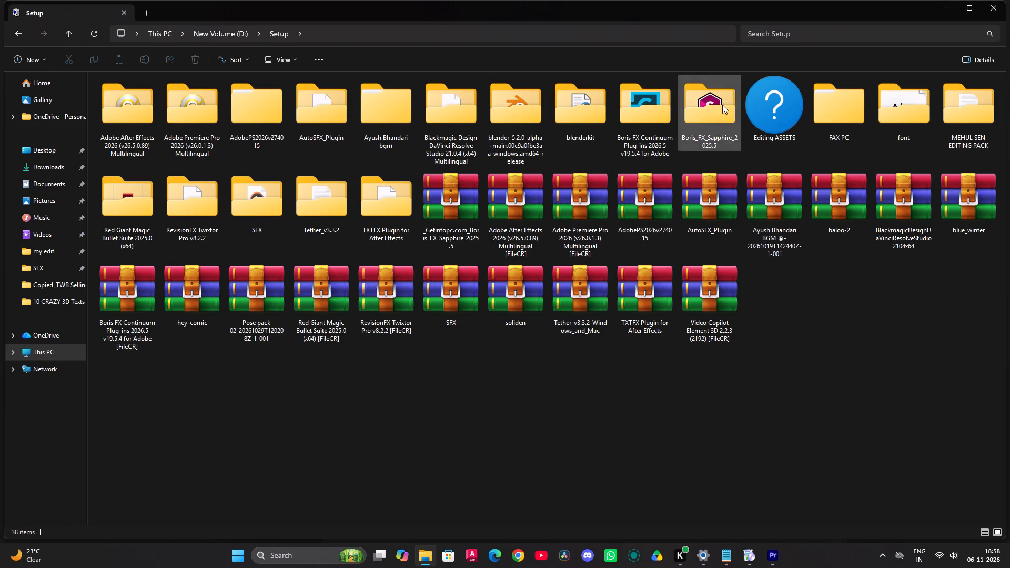
double_click(948, 110)
double_click(220, 93)
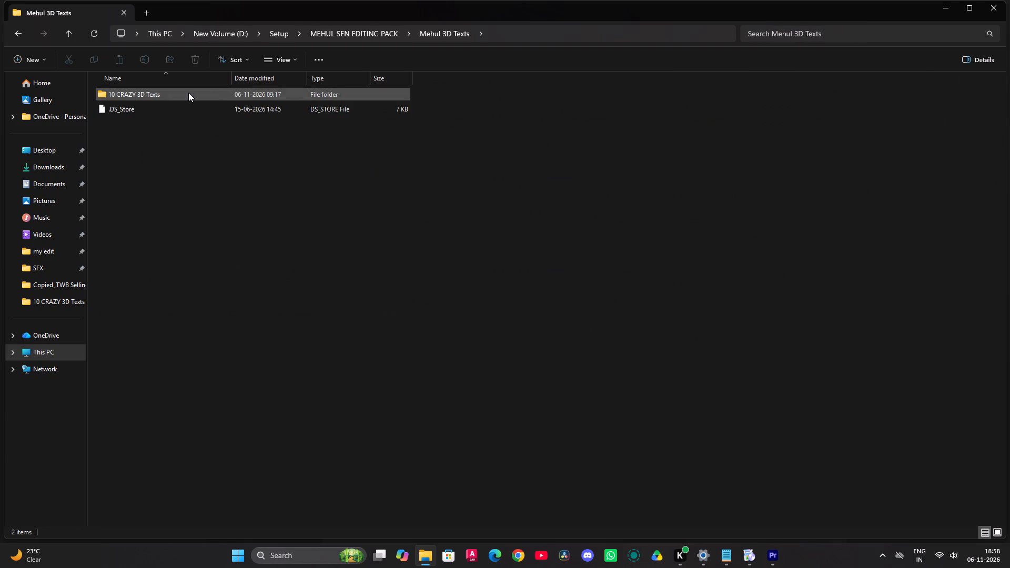
double_click(187, 93)
double_click(125, 139)
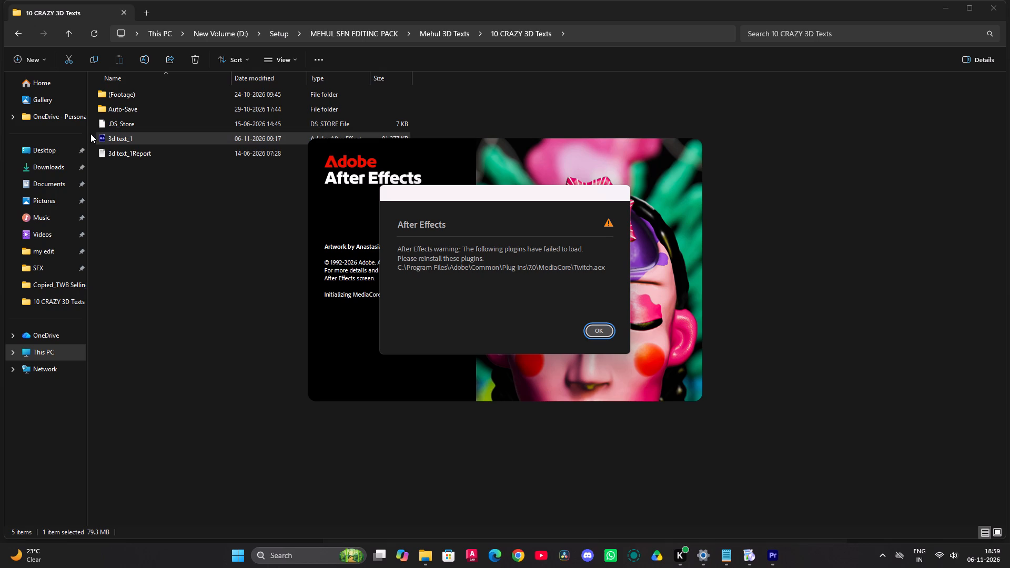
click(603, 328)
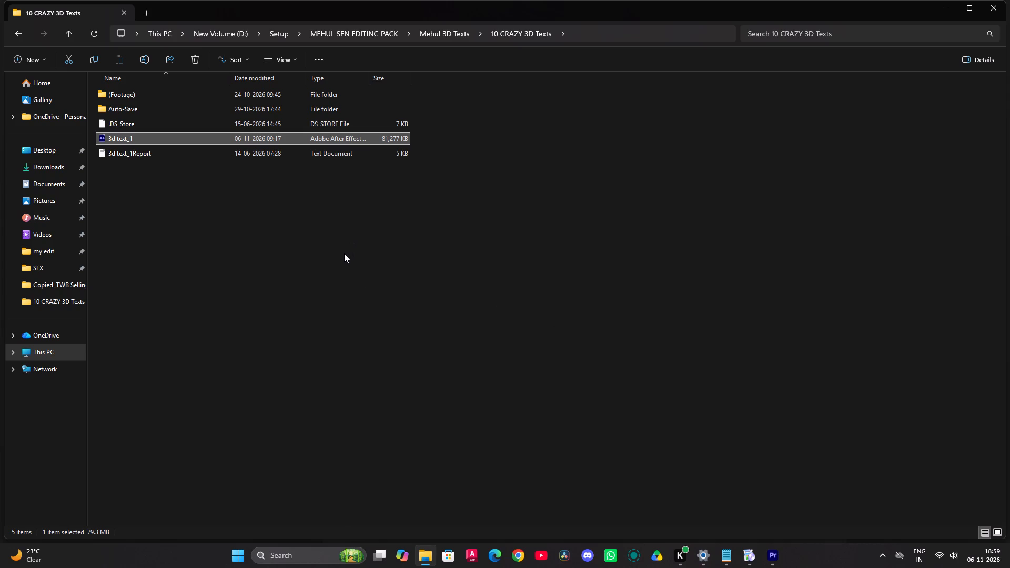
Switch to Premiere and return the Sequence 02 playhead to the beginning.
click(774, 550)
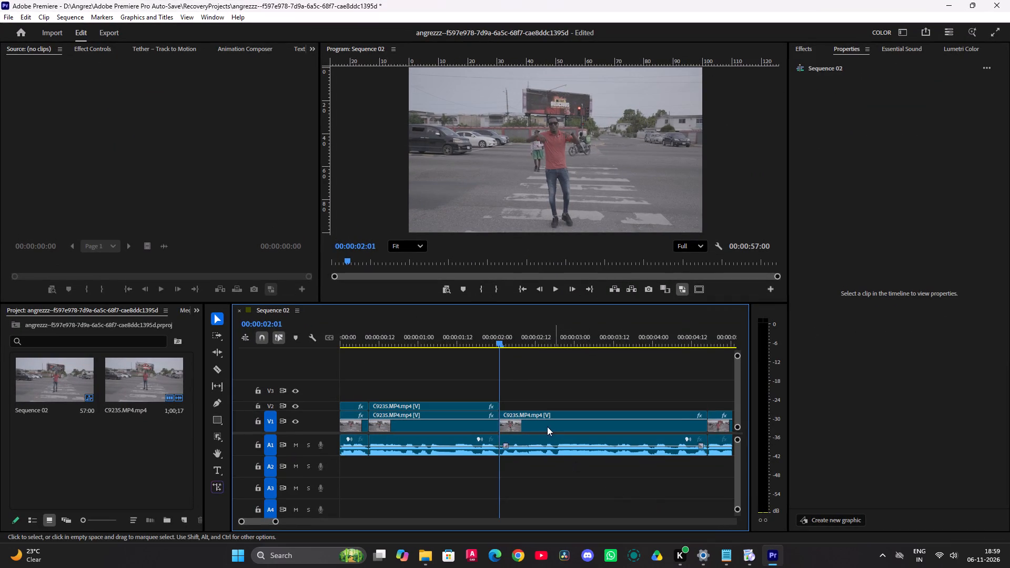
drag(493, 341, 264, 383)
drag(502, 383, 339, 399)
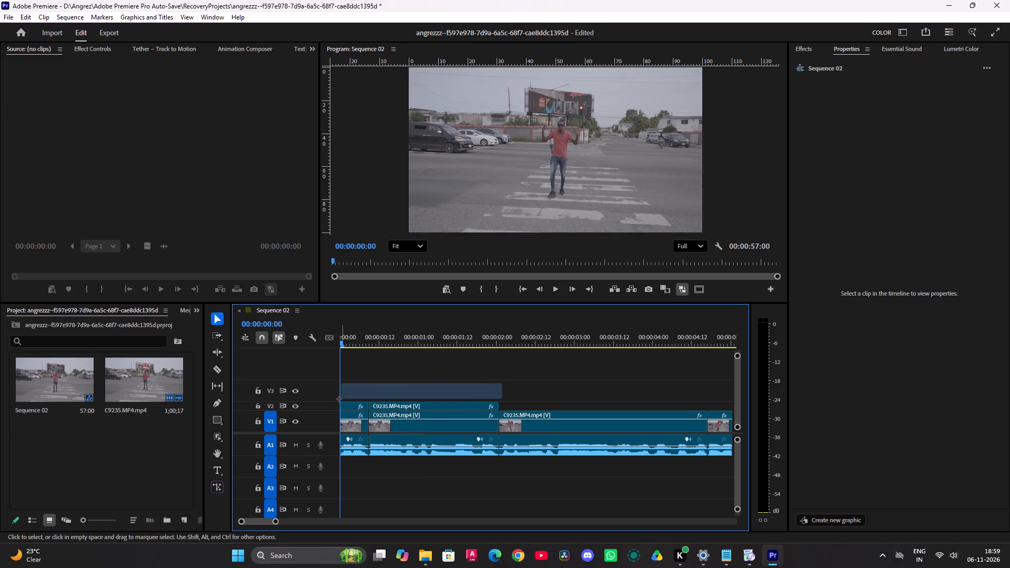
drag(339, 399, 330, 402)
drag(349, 405, 321, 405)
click(400, 474)
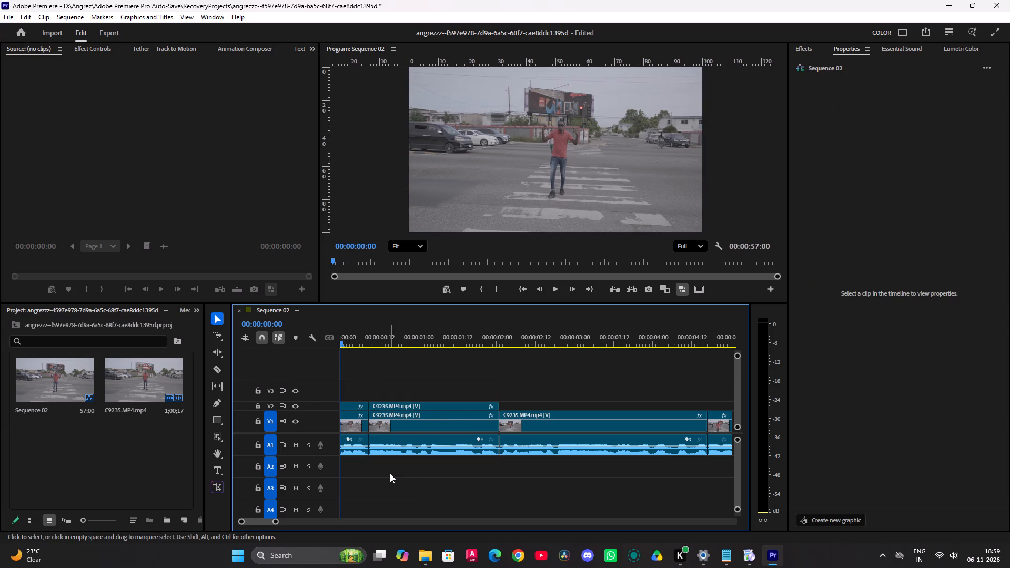
drag(389, 375, 297, 387)
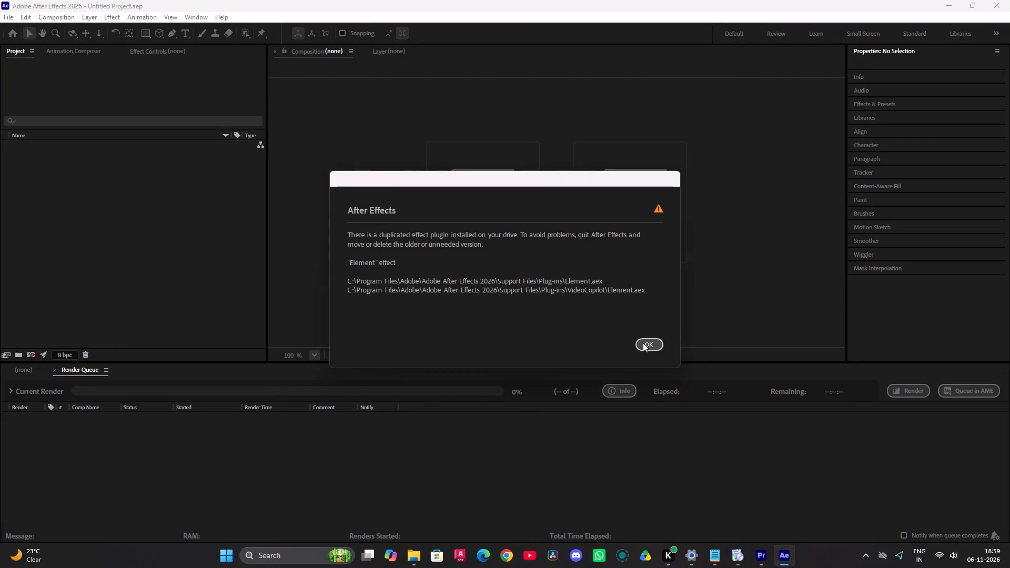
Switch to After Effects and dismiss the plugin and missing-effects warnings to finish opening the 3d text_1 project.
click(643, 343)
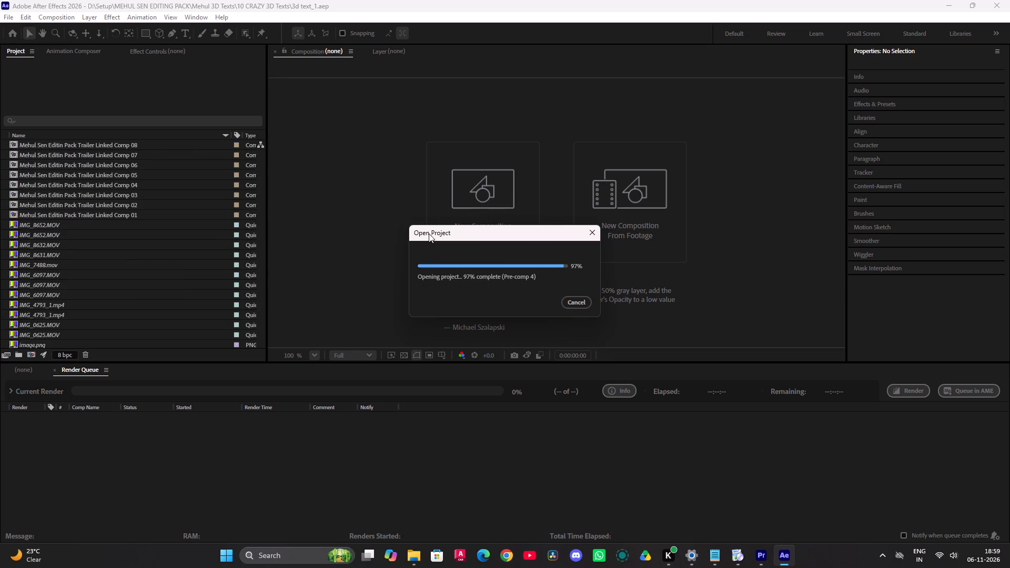
click(626, 357)
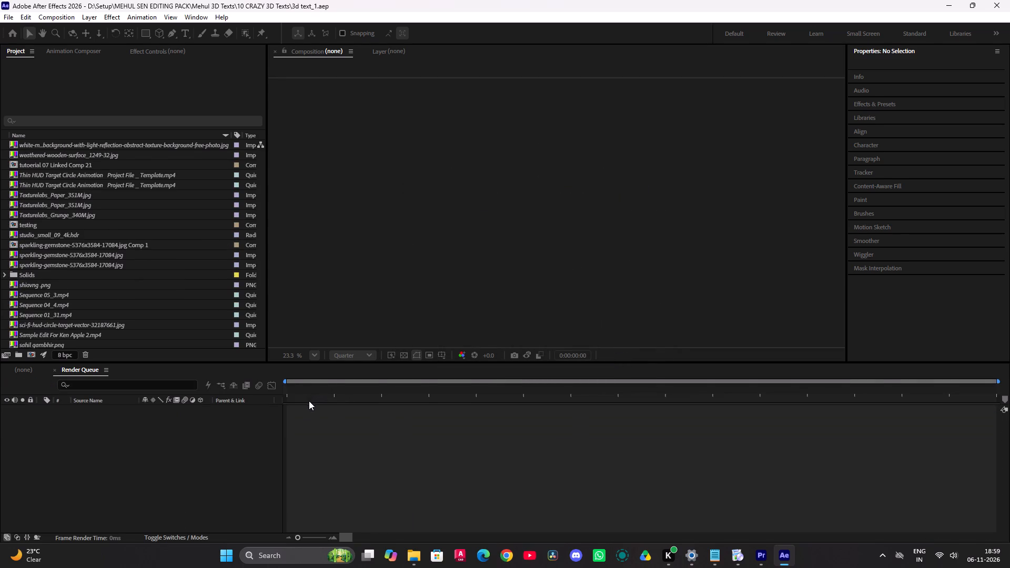
click(602, 316)
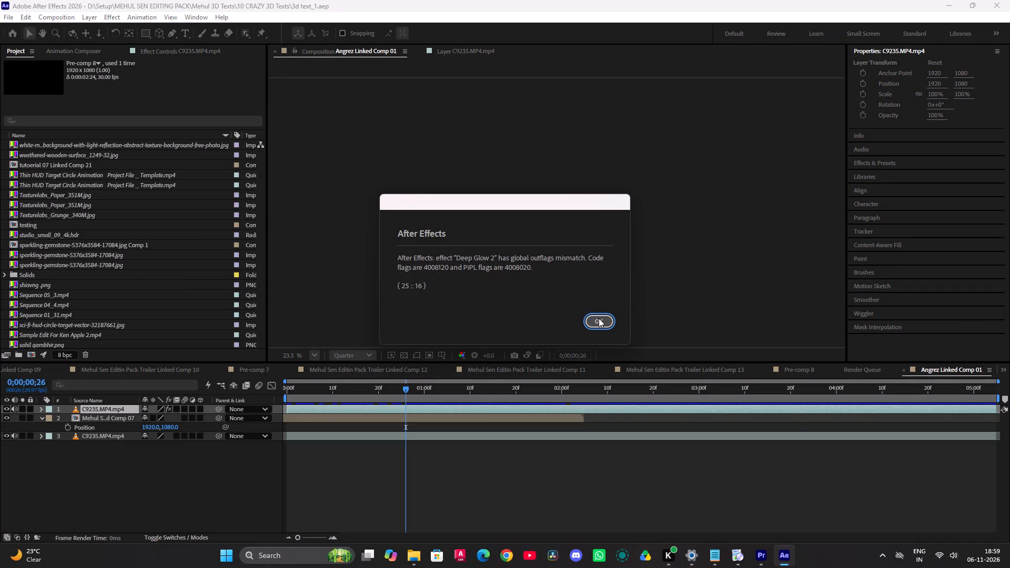
click(598, 323)
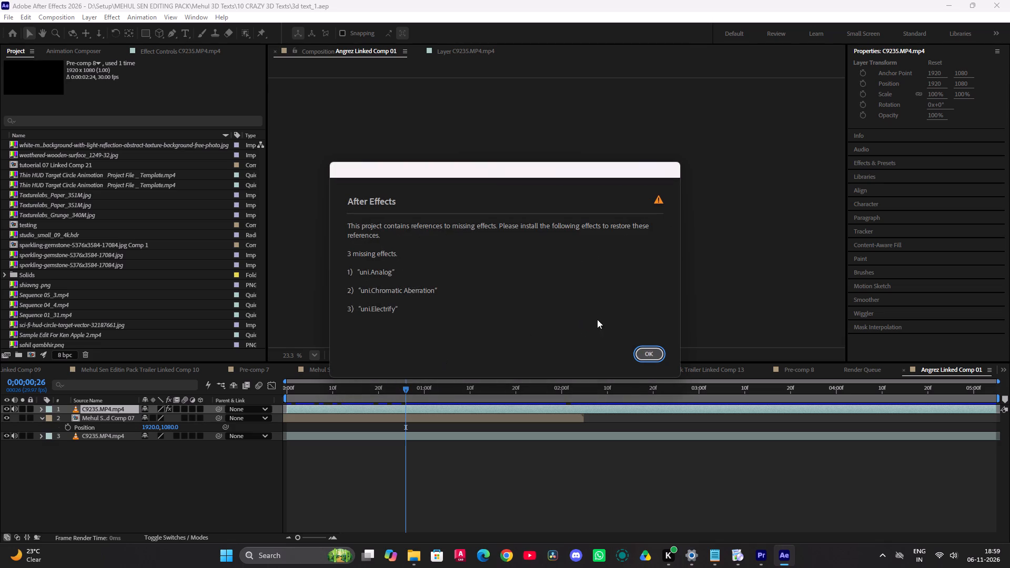
click(647, 350)
Scrub Angrez Linked Comp 01 back to its first frame to review the 3D text over the footage.
drag(410, 388, 373, 400)
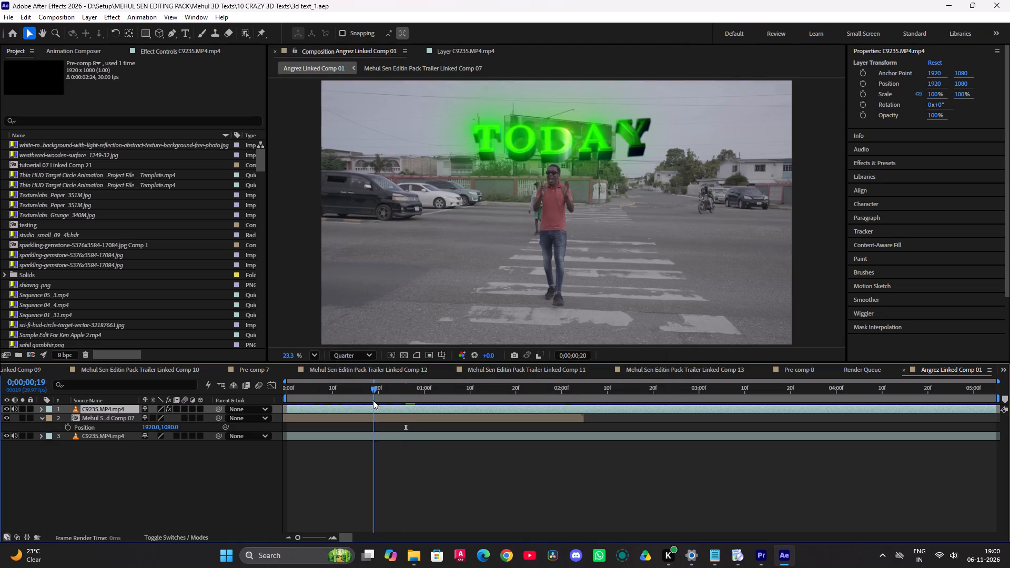
drag(373, 400, 241, 429)
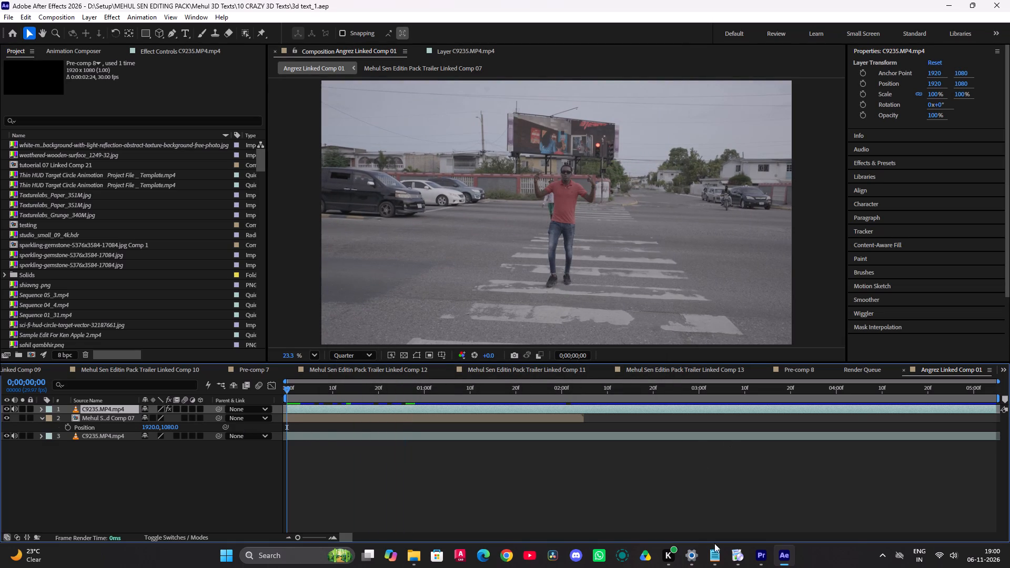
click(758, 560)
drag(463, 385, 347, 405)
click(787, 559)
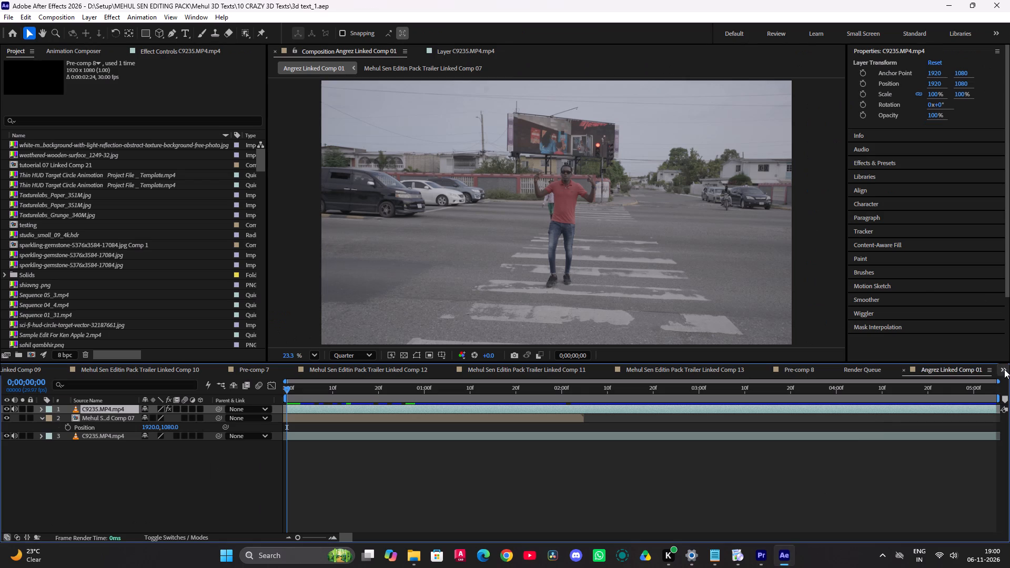
Look through the list of open compositions, then clear the layer selection and park Angrez Linked Comp 01 at its first frame.
click(1004, 370)
scroll(914, 336, down, 3)
click(916, 345)
click(338, 473)
drag(301, 395, 280, 402)
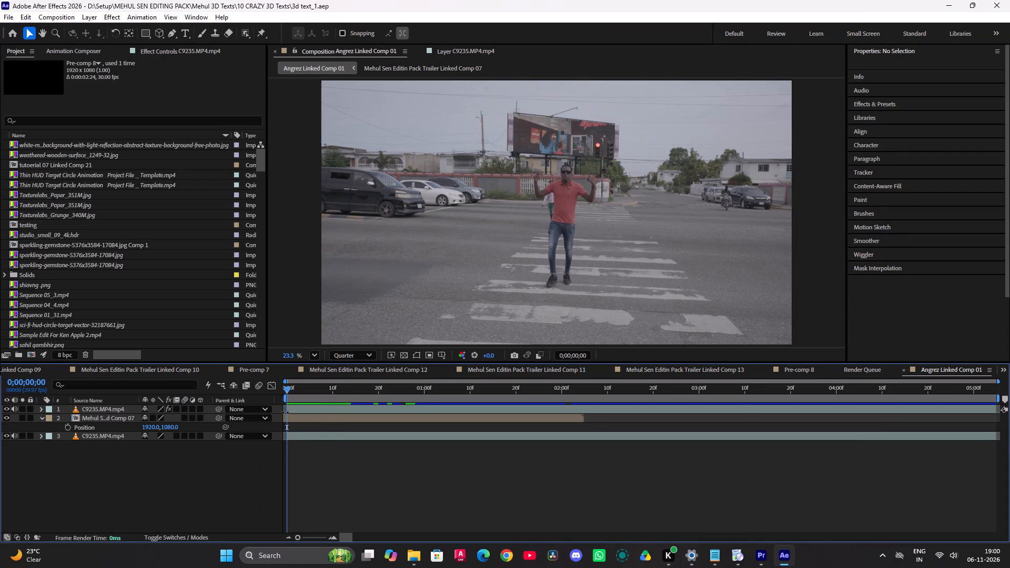
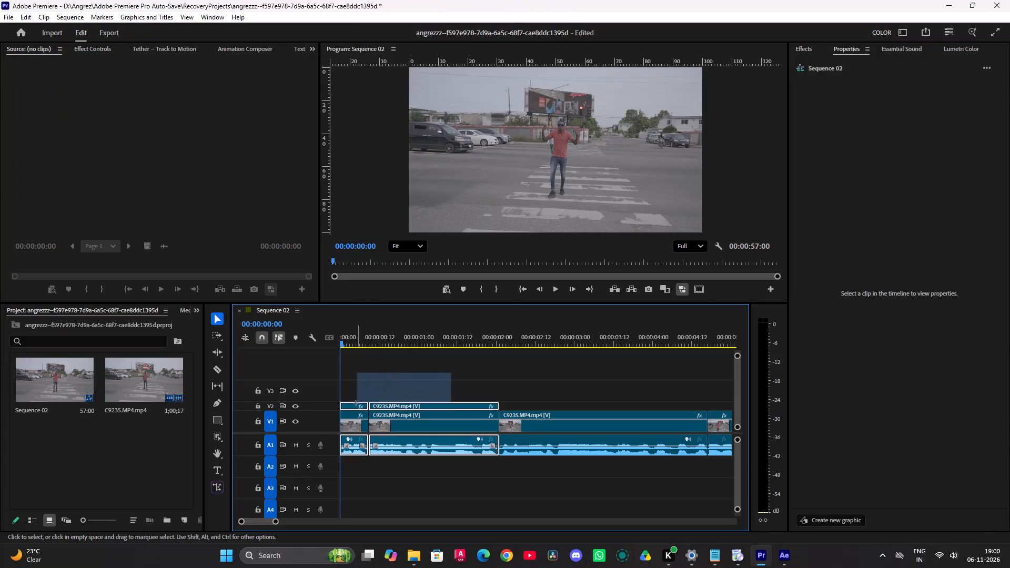
Replace the selected duplicate C9235.MP4 clips on V2 at the start of Sequence 02 with a linked After Effects composition.
right_click(355, 405)
click(405, 126)
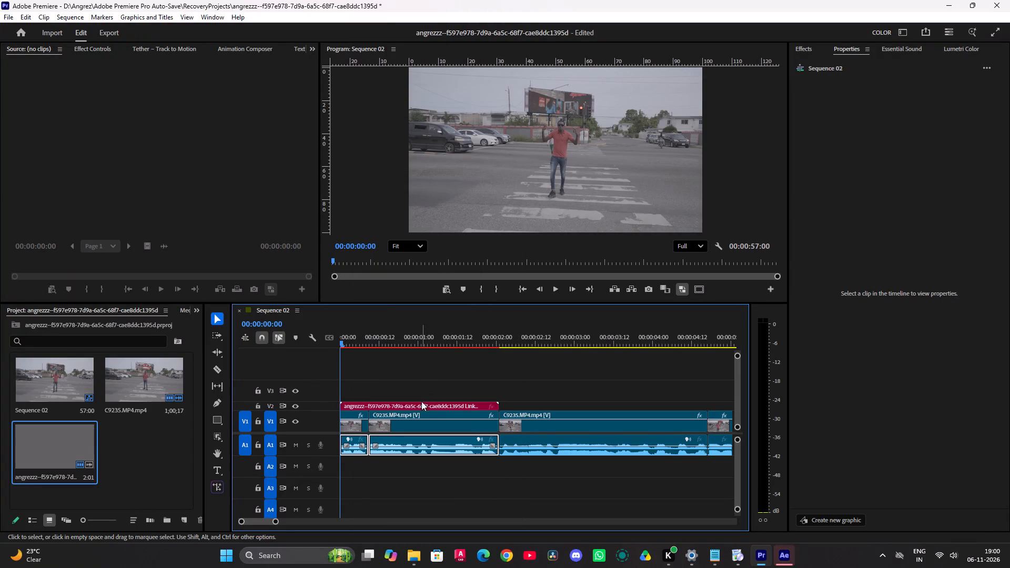
click(417, 408)
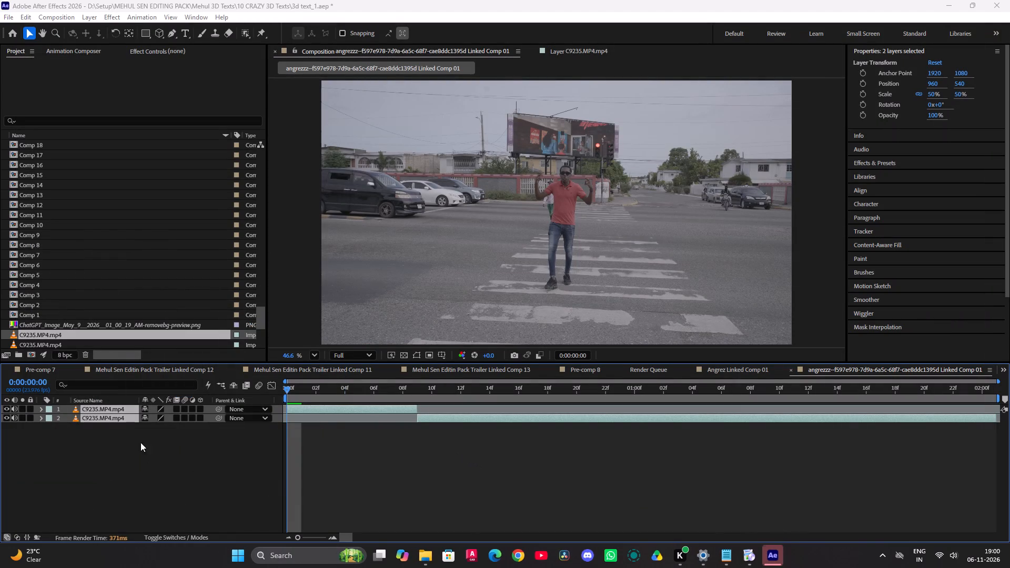
In After Effects, add Mehul Sen Editin Pack Trailer Linked Comp 07 as the top layer of the new linked comp.
click(116, 454)
alt+scroll(116, 454, down, 4)
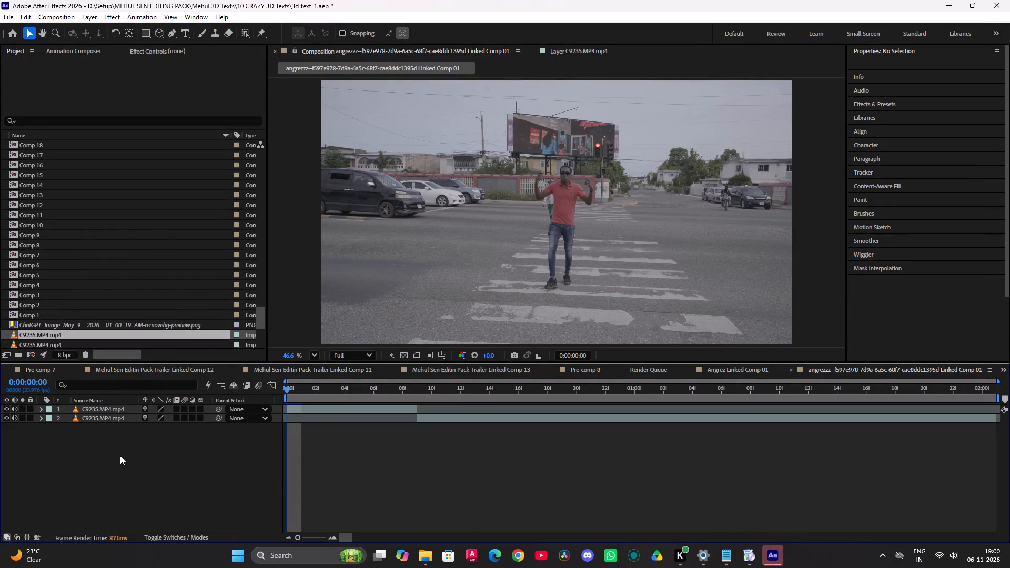
scroll(72, 228, up, 3)
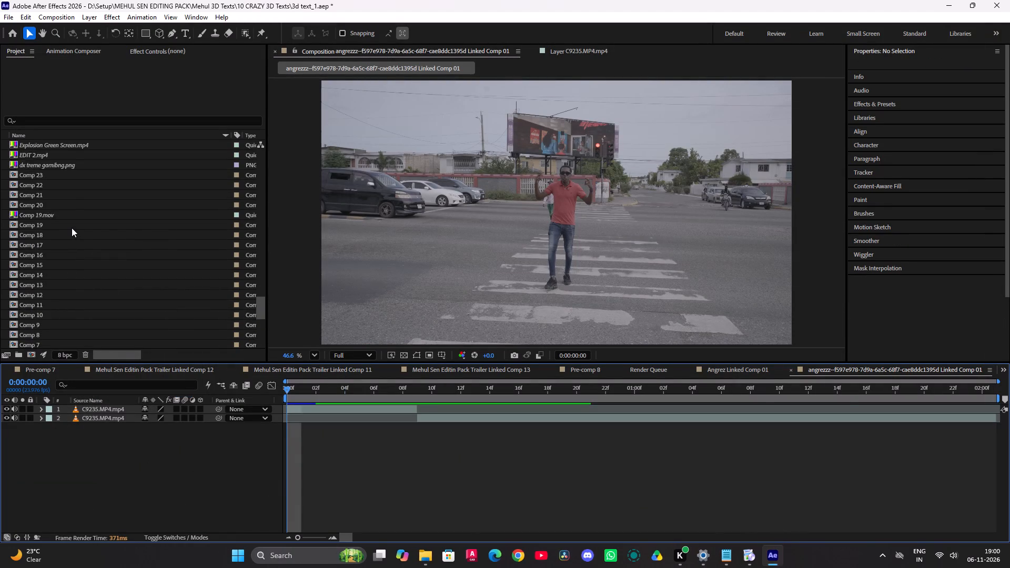
scroll(72, 228, up, 20)
scroll(72, 228, up, 6)
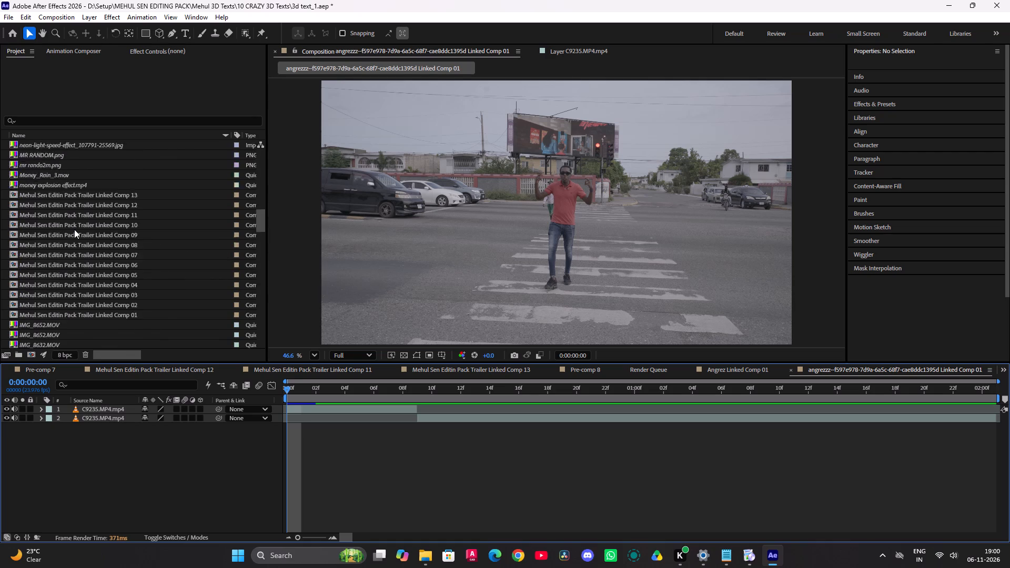
scroll(74, 229, up, 3)
drag(136, 343, 135, 411)
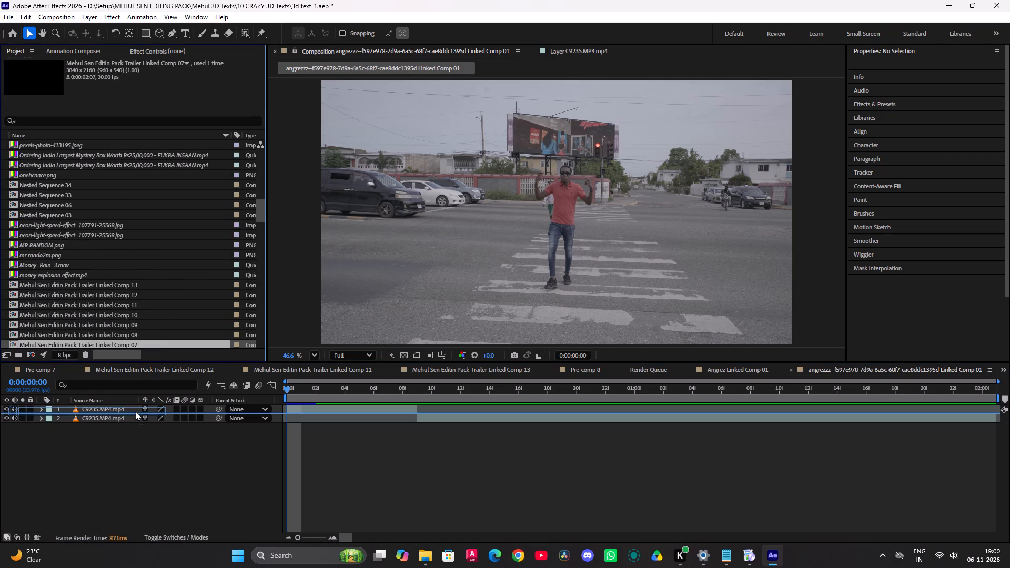
drag(135, 411, 136, 407)
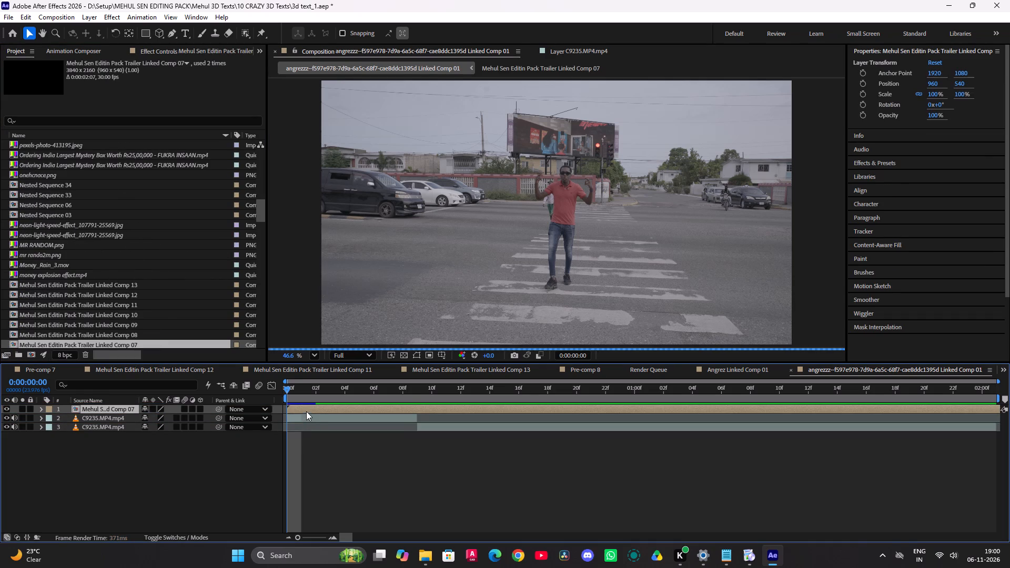
Set the composition preview resolution to Quarter.
drag(291, 389, 302, 393)
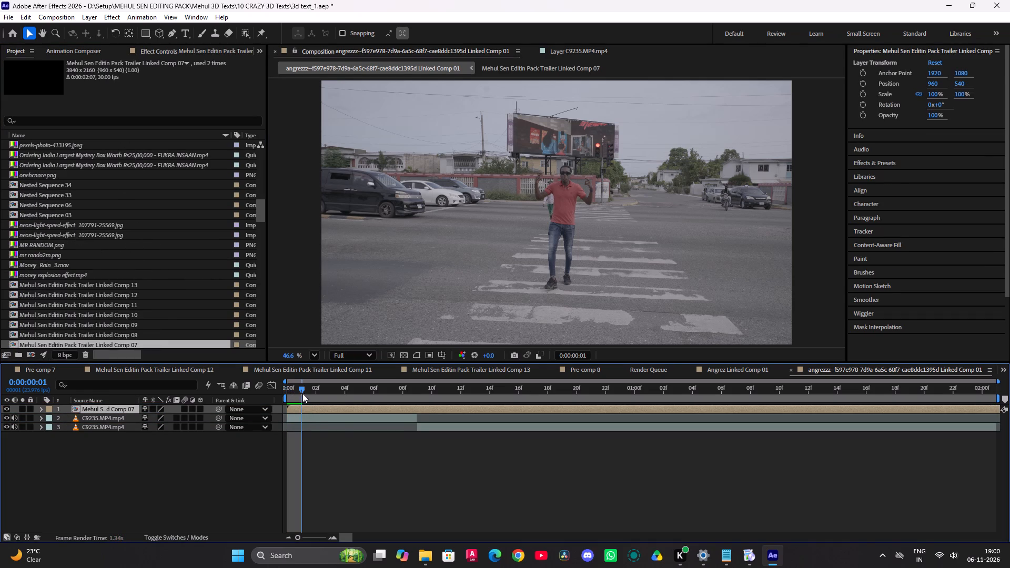
drag(302, 393, 303, 411)
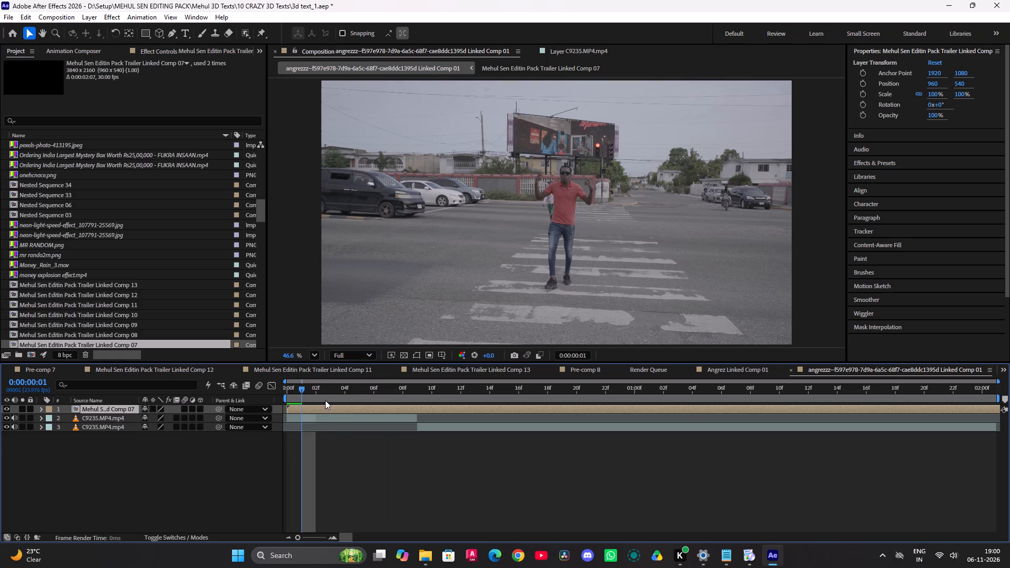
click(349, 350)
click(351, 355)
click(357, 426)
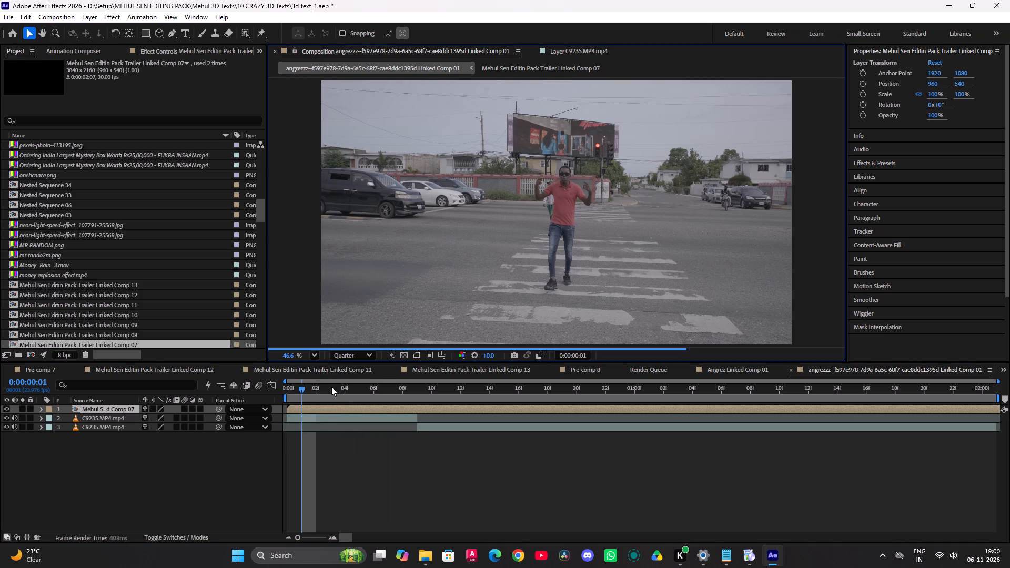
Play and scrub the opening frames of the linked comp to preview how the 3D text enters over the footage.
drag(324, 385, 463, 405)
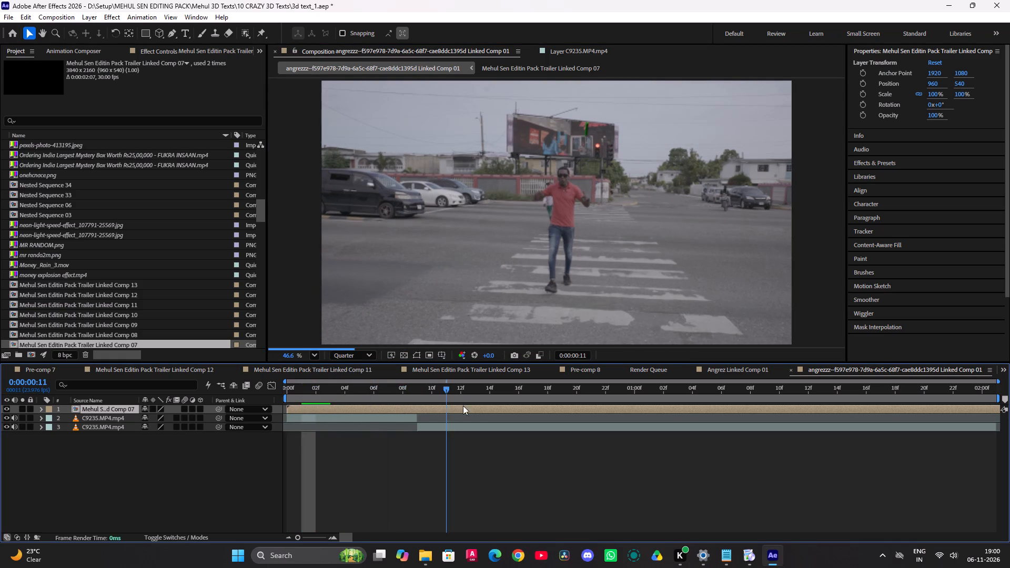
drag(463, 405, 265, 412)
key(space)
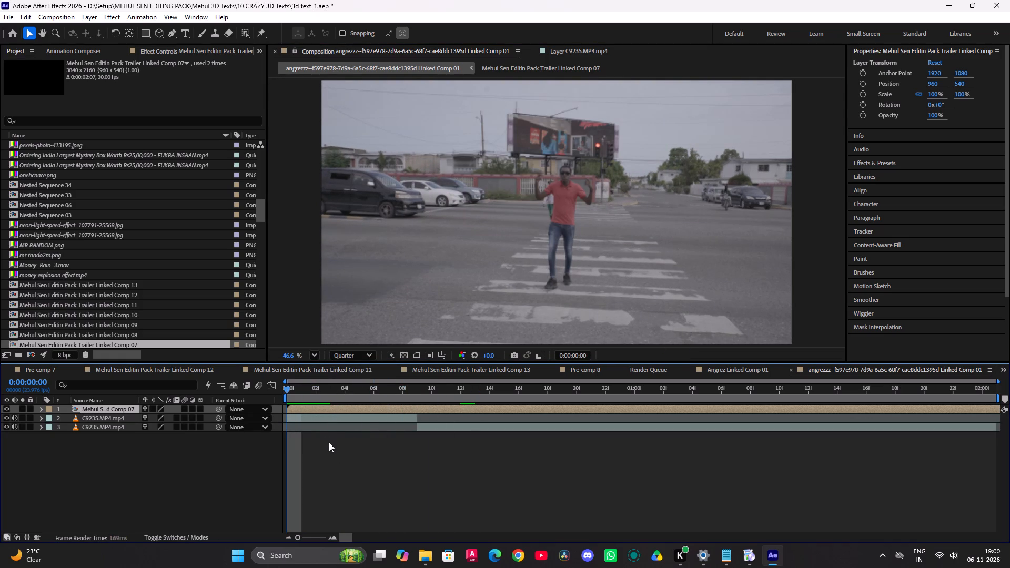
click(333, 446)
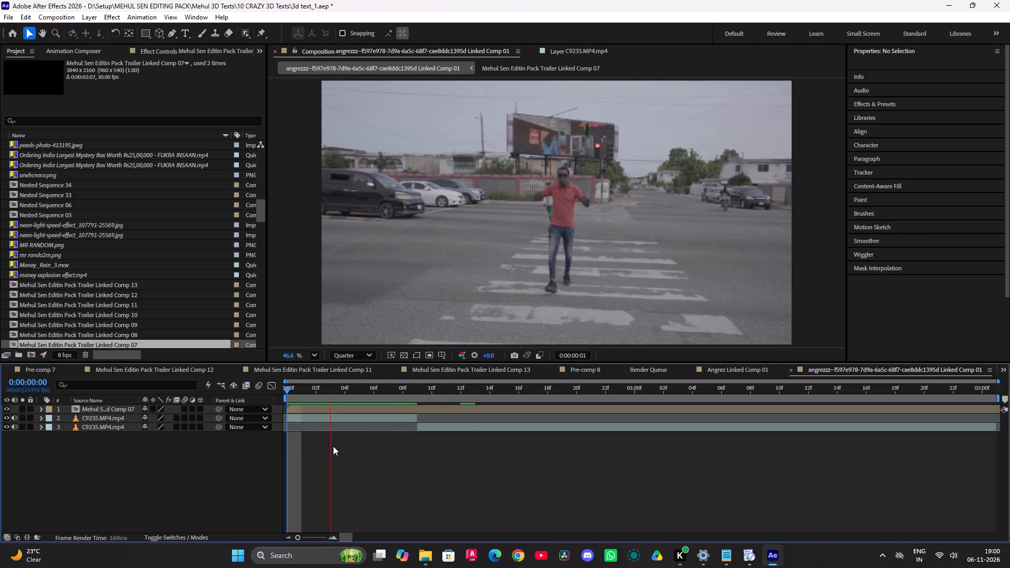
key(space)
drag(419, 390, 362, 399)
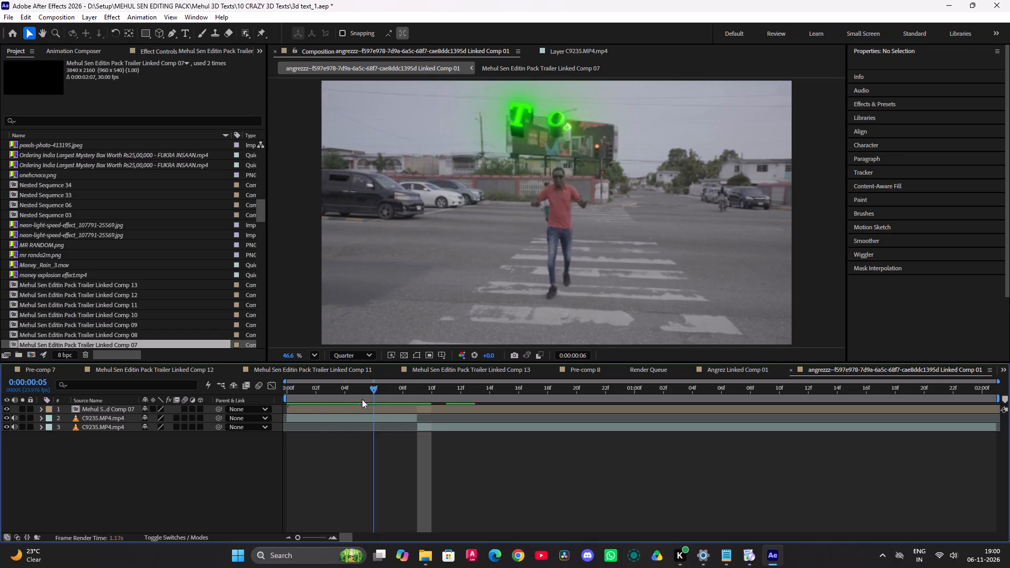
drag(362, 399, 276, 404)
key(space)
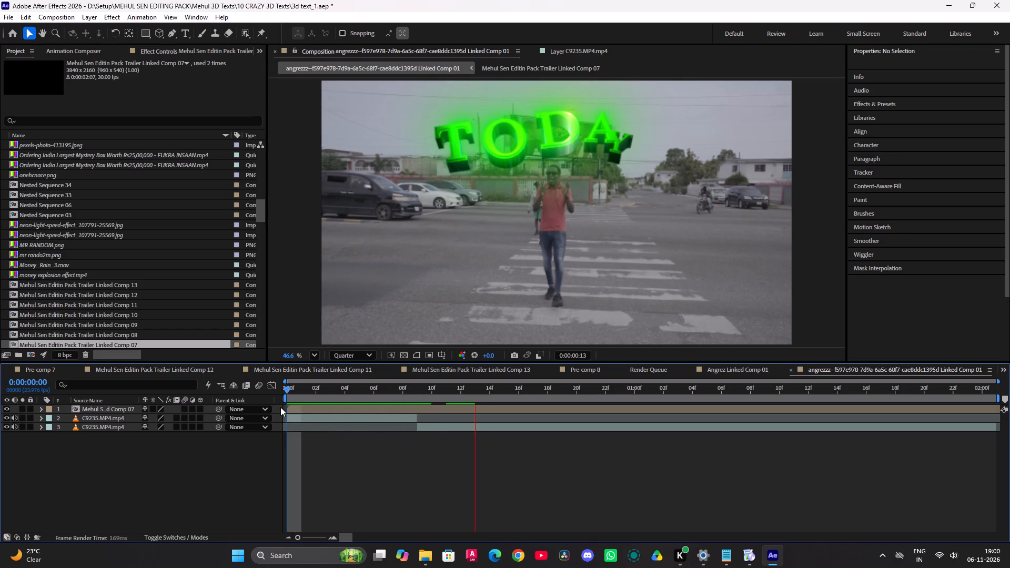
key(space)
drag(461, 397, 295, 401)
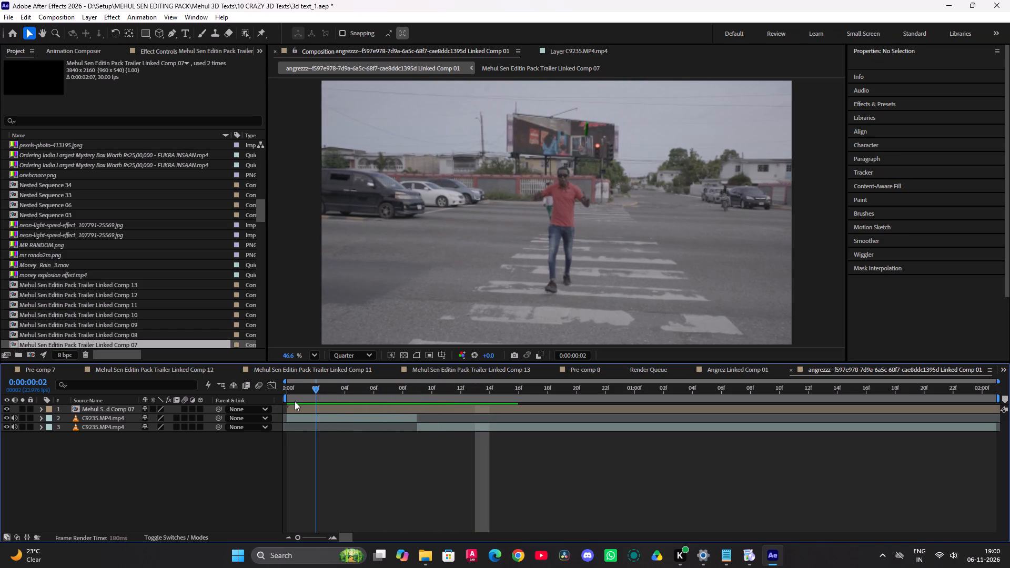
drag(295, 401, 284, 404)
Play the linked comp repeatedly from its first frame to review the TODAY 3D text animation over the footage.
click(319, 457)
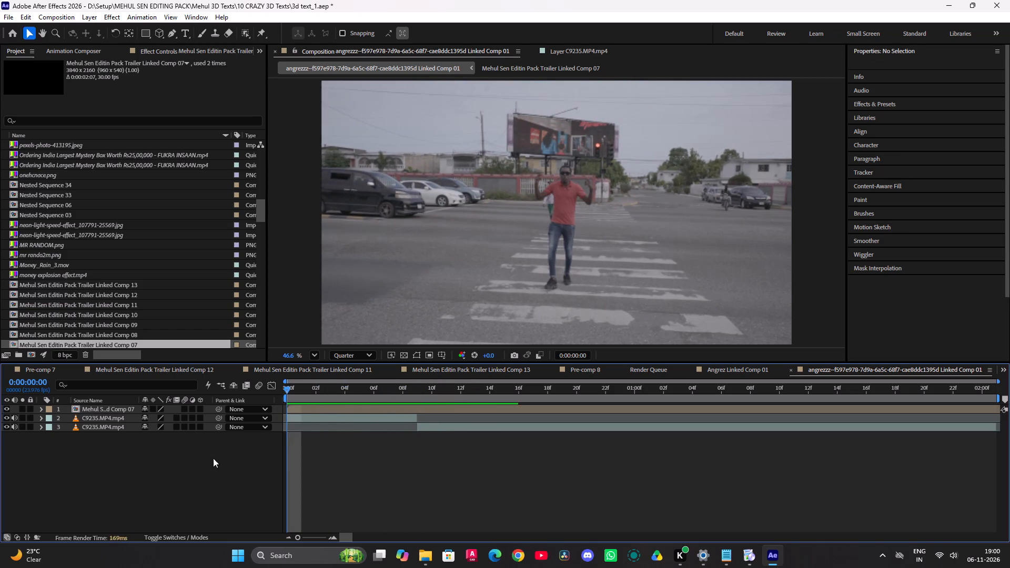
alt+scroll(237, 450, down, 2)
key(space)
key(space)
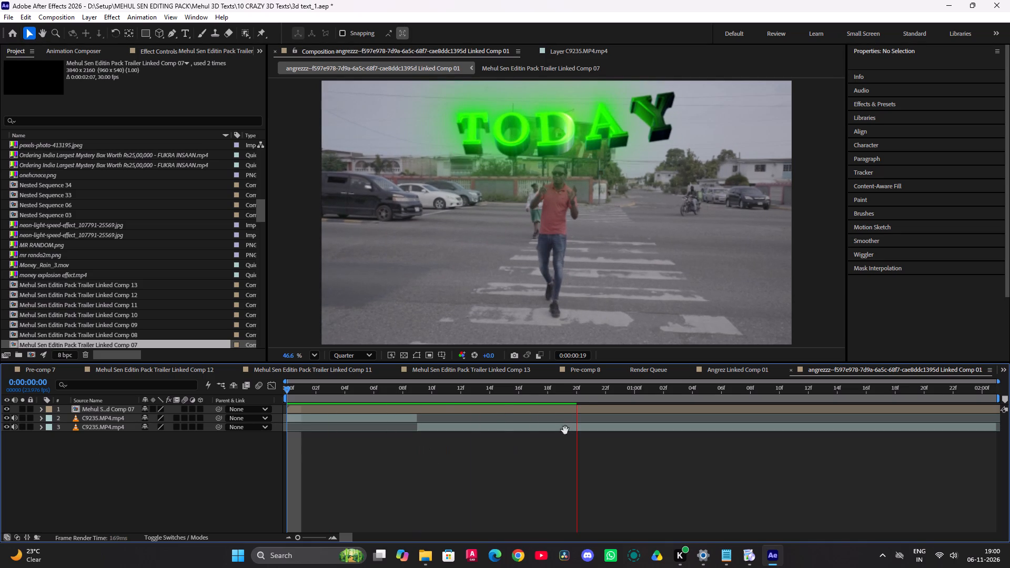
drag(562, 391, 286, 414)
key(space)
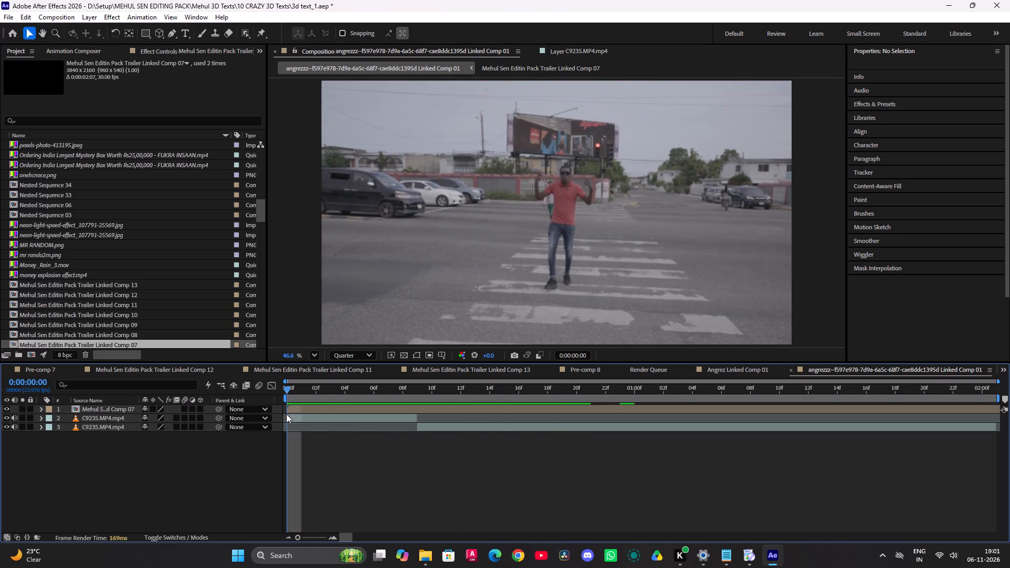
key(space)
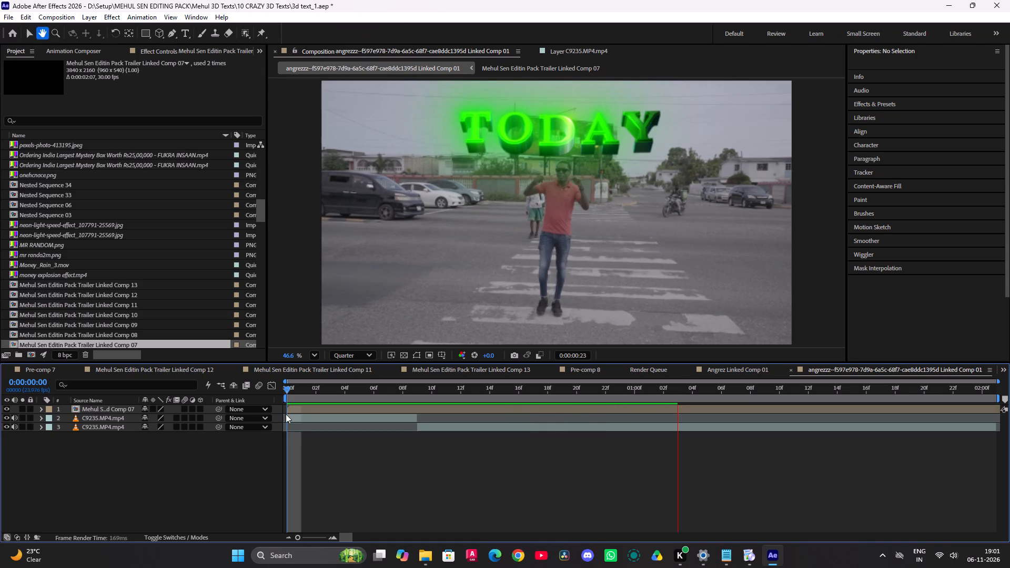
drag(653, 390, 272, 408)
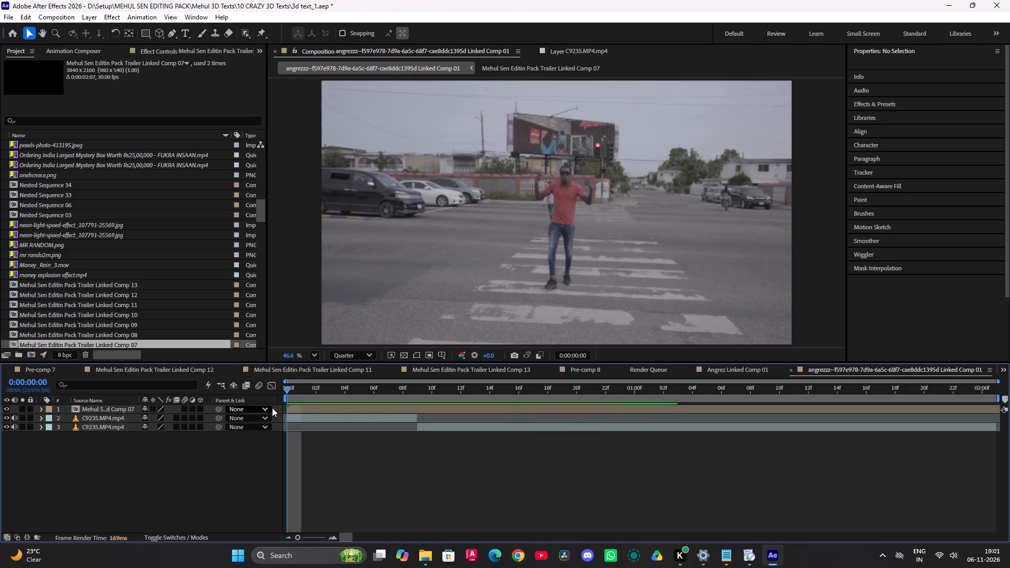
key(space)
key(space)
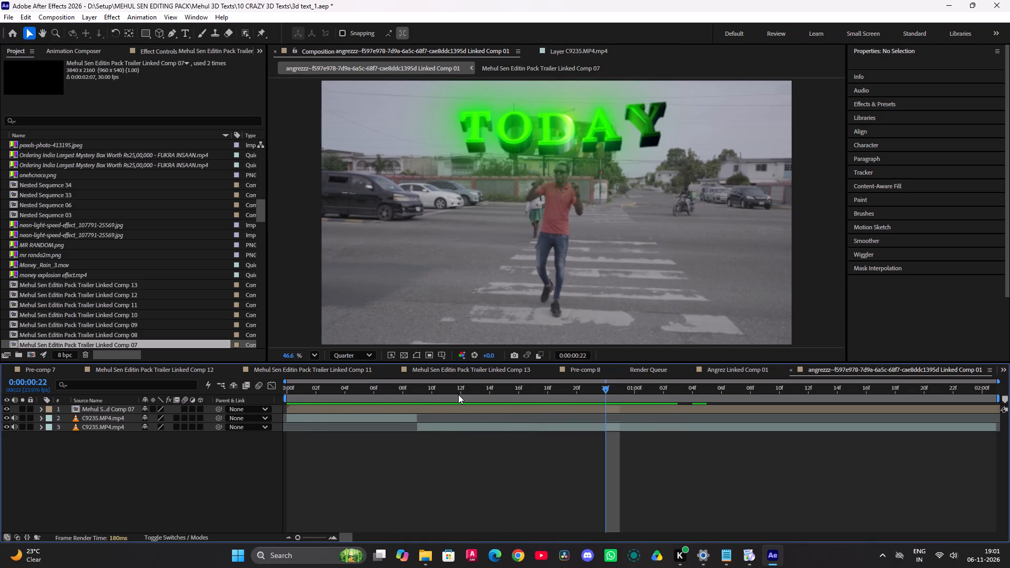
drag(458, 394, 228, 401)
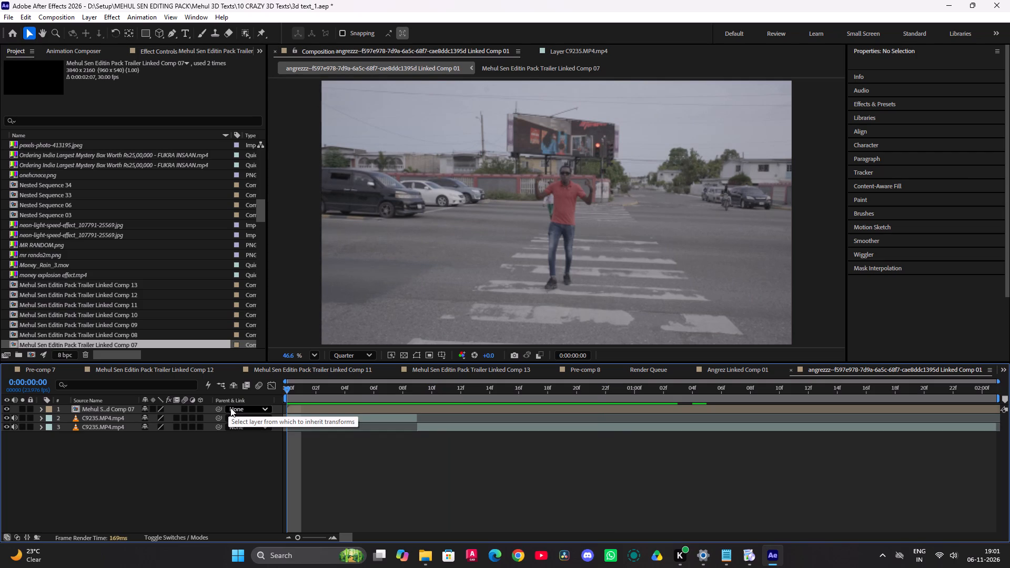
key(space)
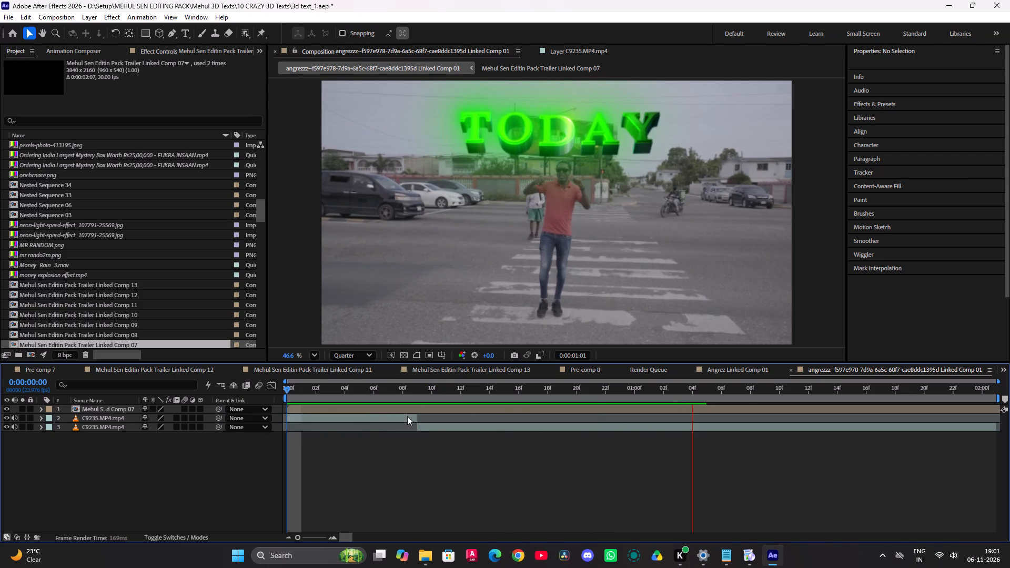
key(space)
drag(479, 400, 288, 408)
key(space)
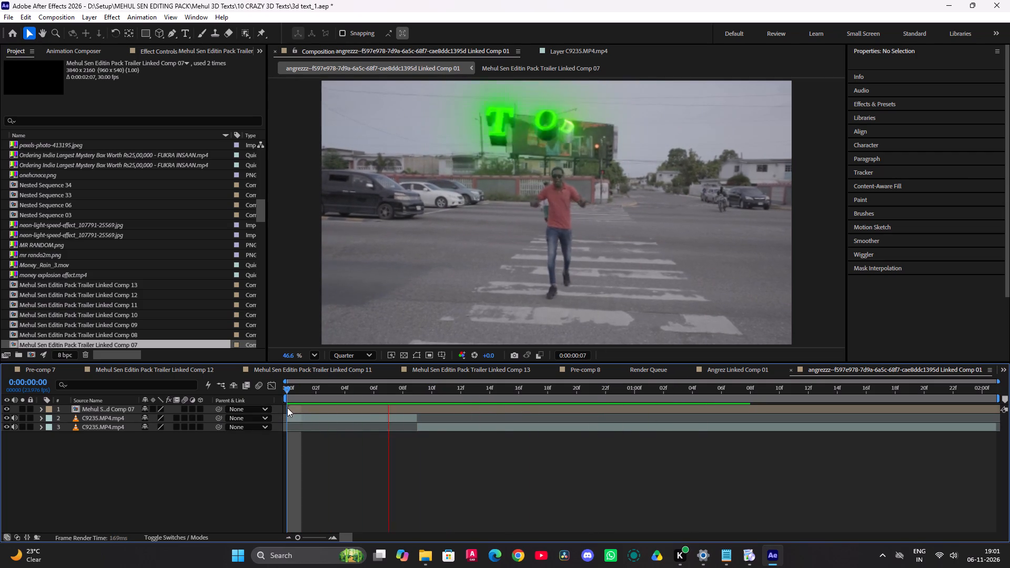
key(space)
Examine the 3D text around the cut between the two C9235.MP4 layers and return to the first frame.
click(117, 418)
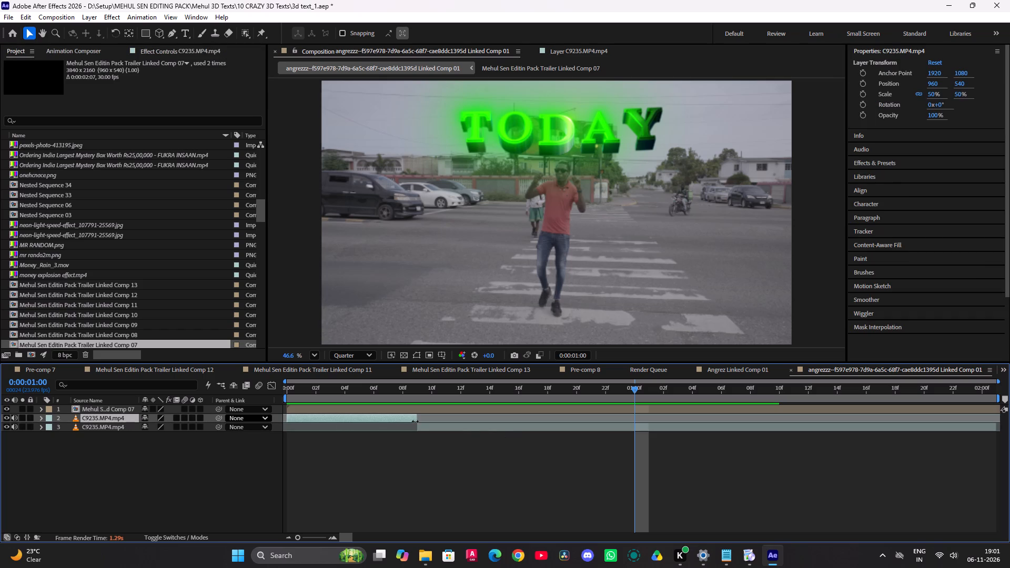
drag(390, 394, 429, 403)
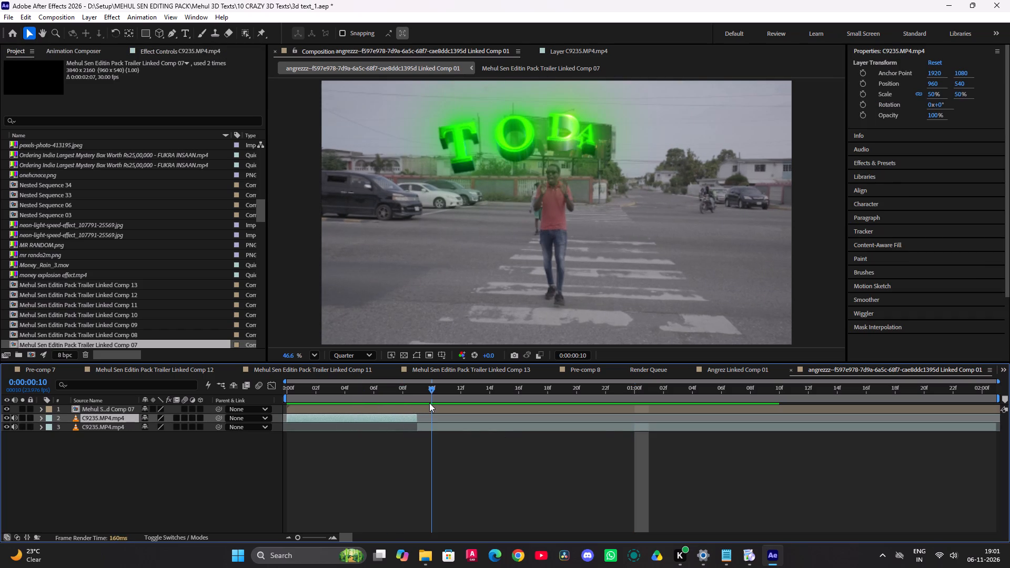
drag(429, 403, 638, 403)
click(546, 426)
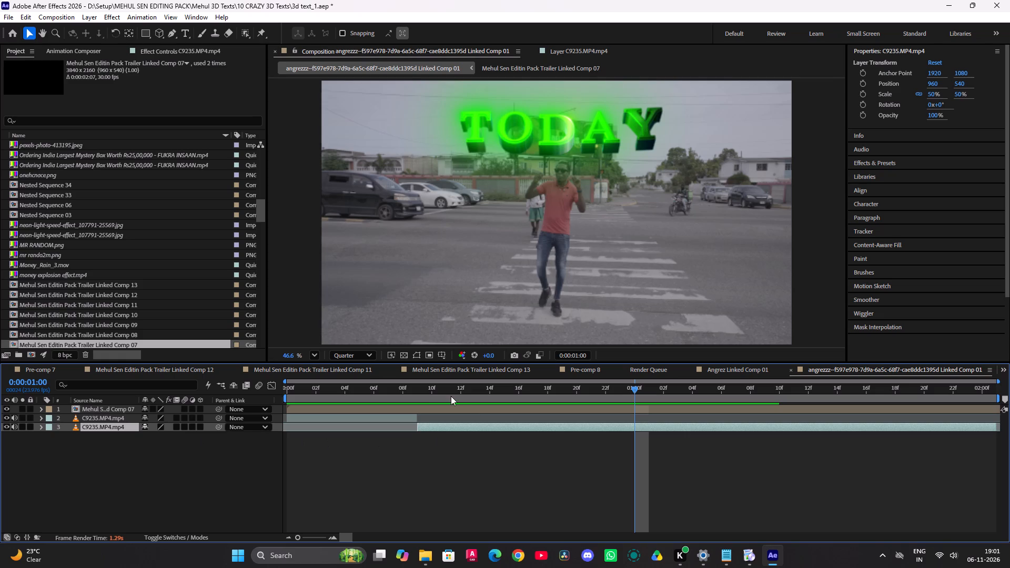
shift+drag(448, 395, 251, 394)
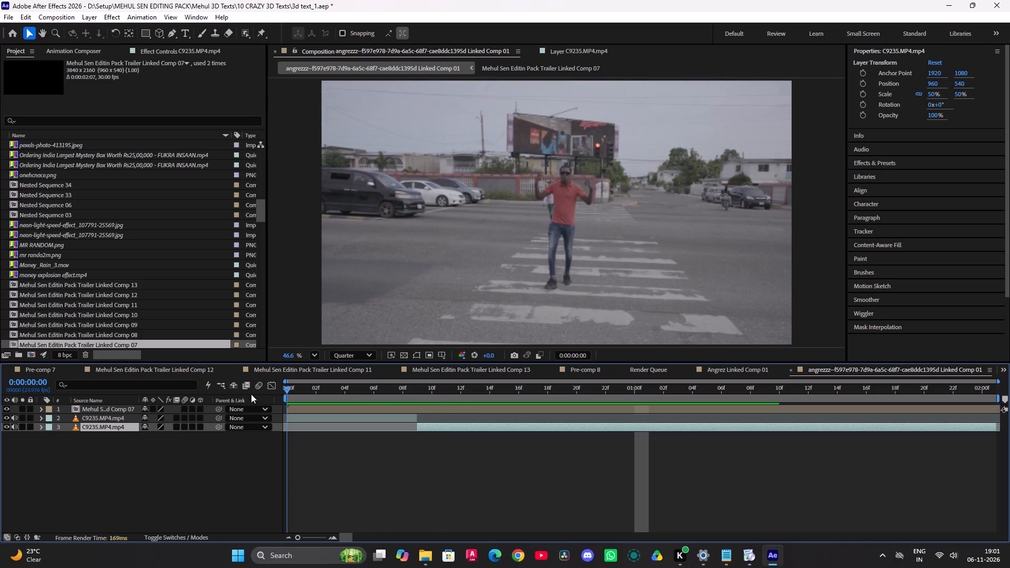
shift+drag(251, 394, 410, 397)
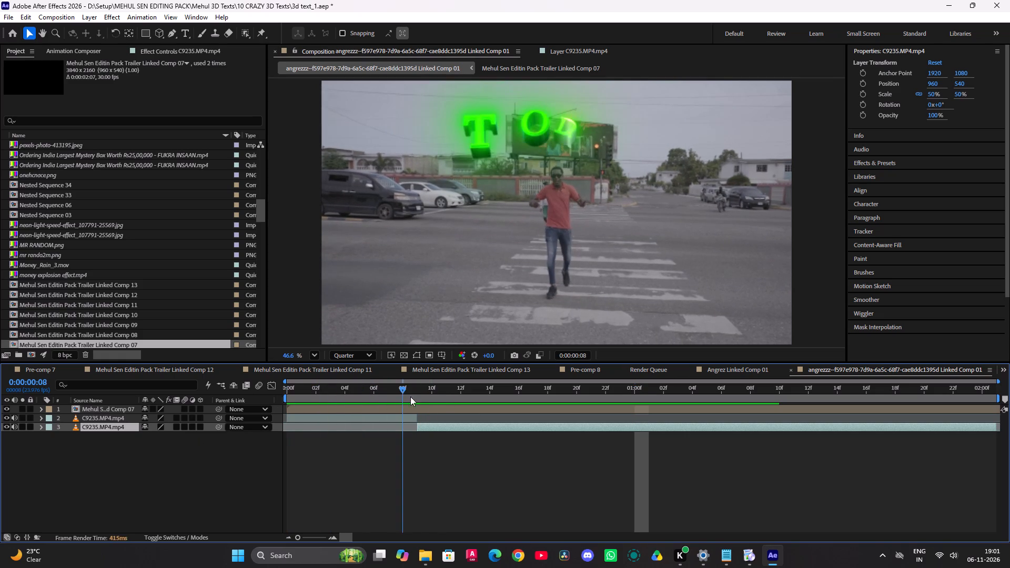
shift+drag(410, 397, 408, 395)
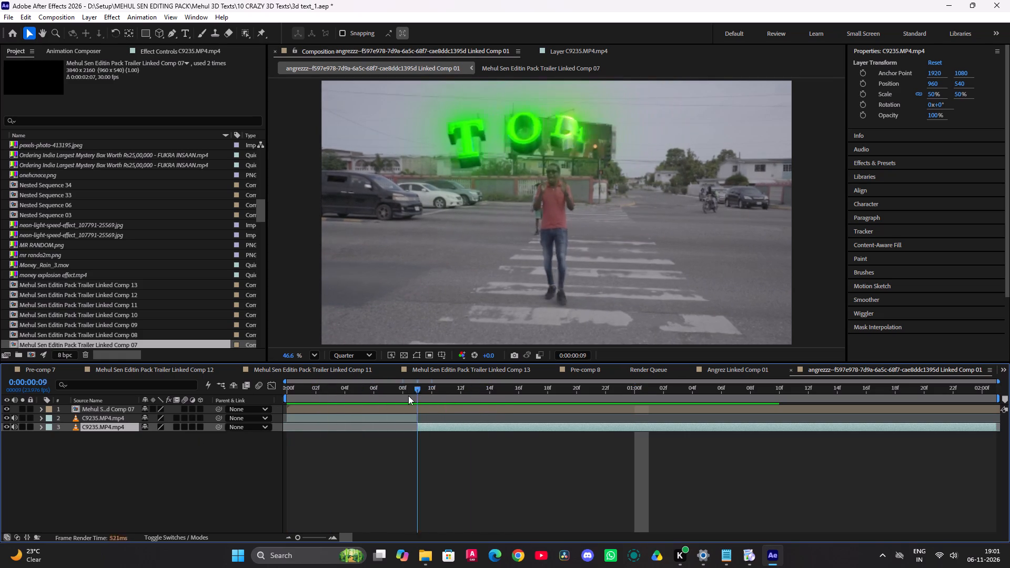
shift+drag(408, 395, 287, 397)
Pre-compose the two C9235.MP4 layers together, moving all attributes into the new composition.
shift+click(365, 418)
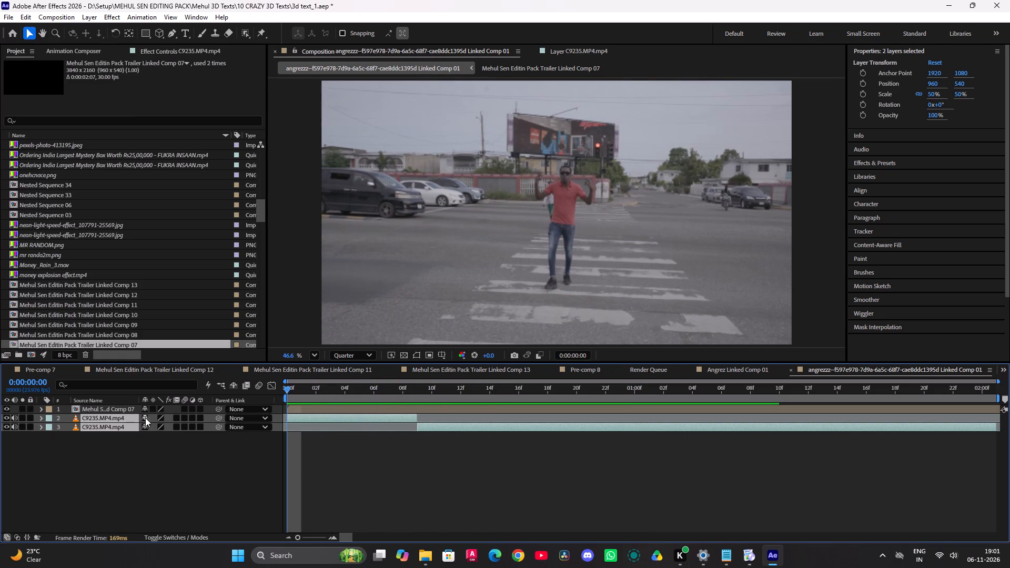
right_click(113, 420)
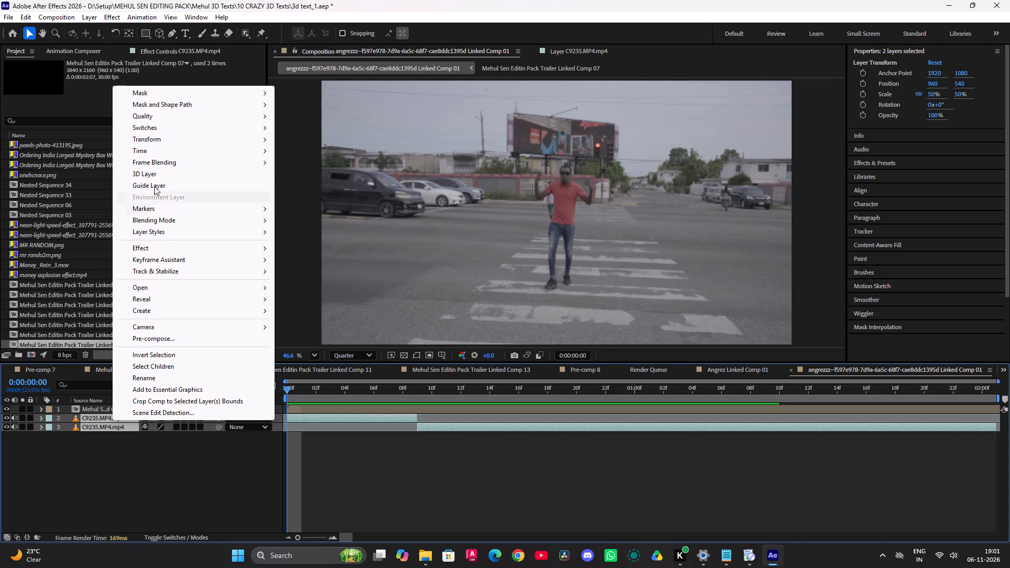
click(119, 462)
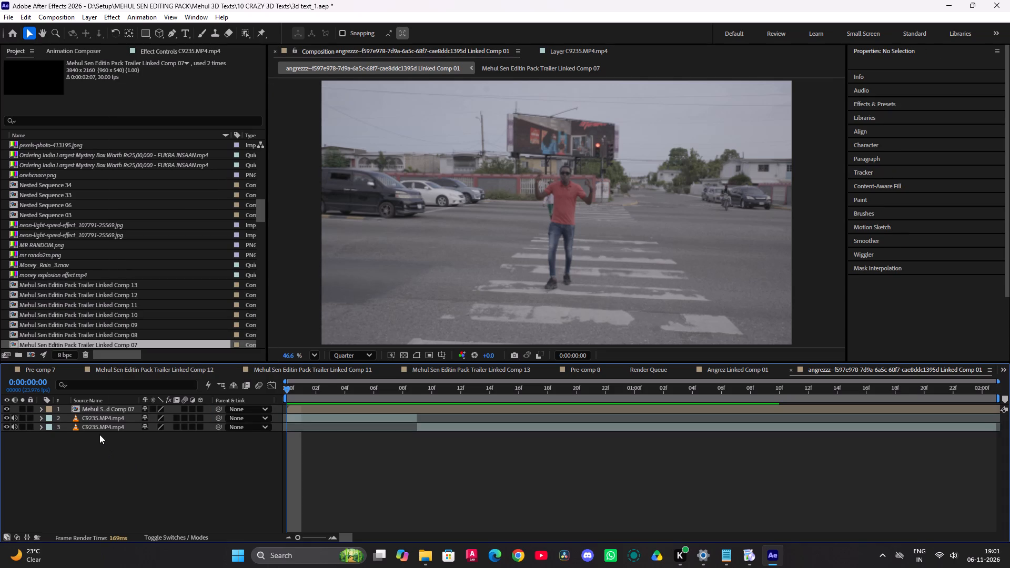
ctrl+click(97, 429)
ctrl+click(97, 418)
right_click(97, 418)
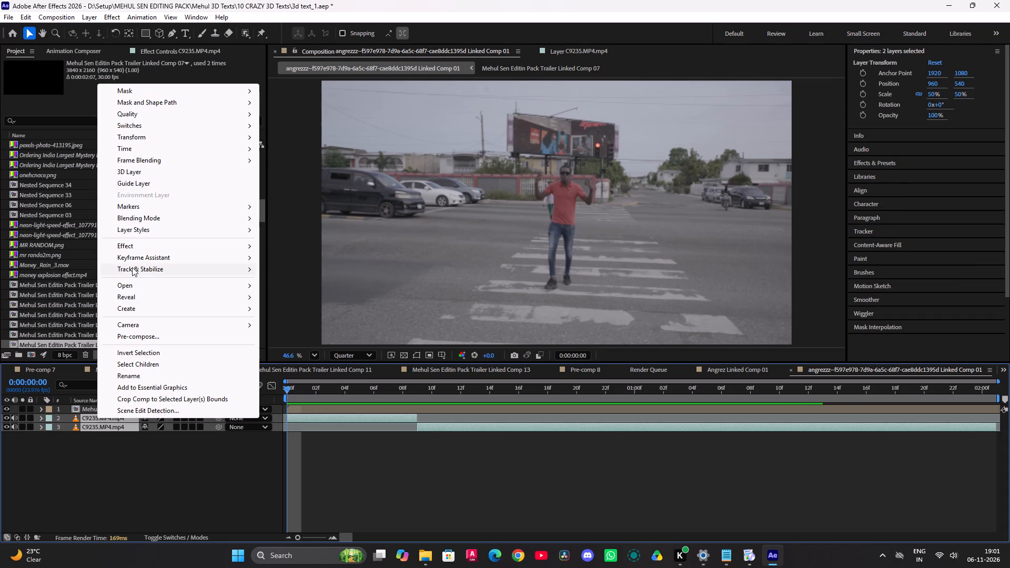
click(136, 337)
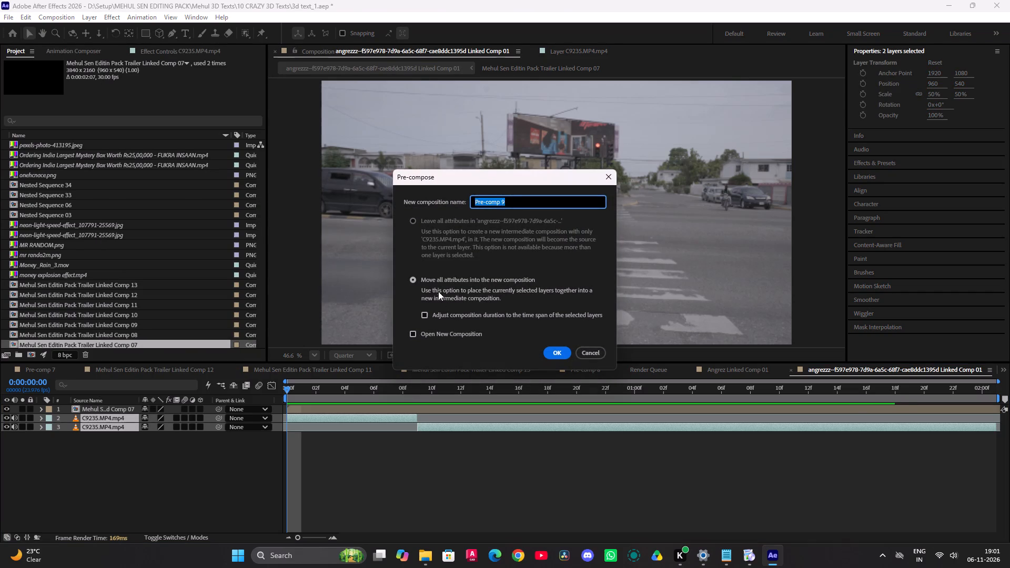
click(433, 286)
click(556, 354)
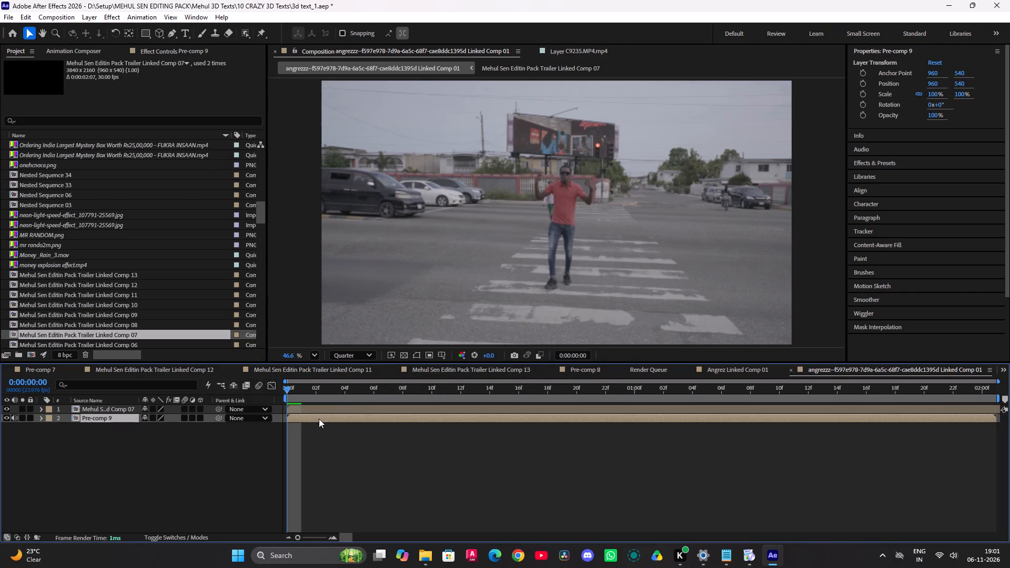
Scrub and play the linked comp's opening frames to review the TODAY text over the pre-composed footage, stopping at frame 17.
click(318, 419)
drag(292, 390, 432, 392)
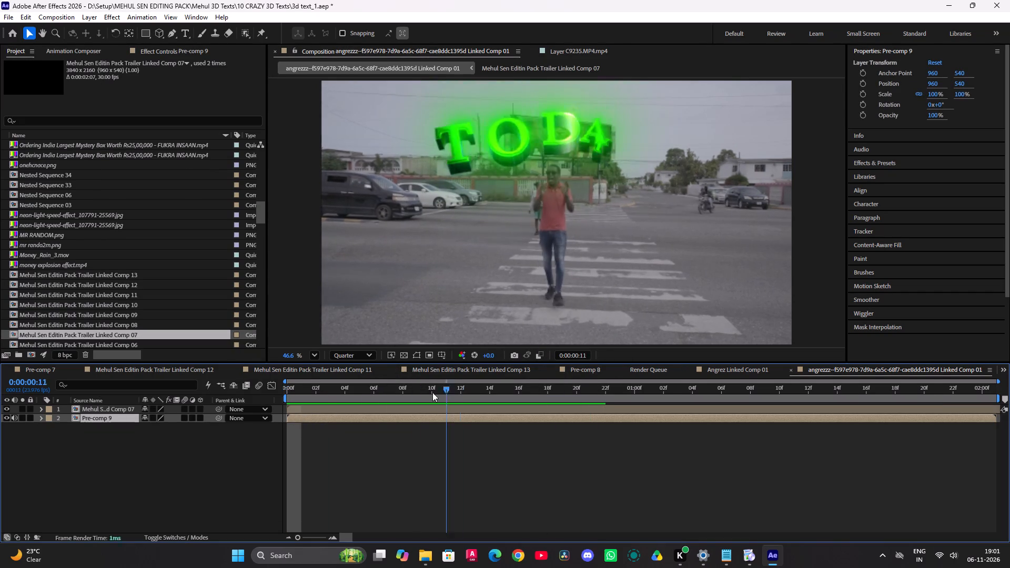
drag(432, 392, 267, 401)
key(space)
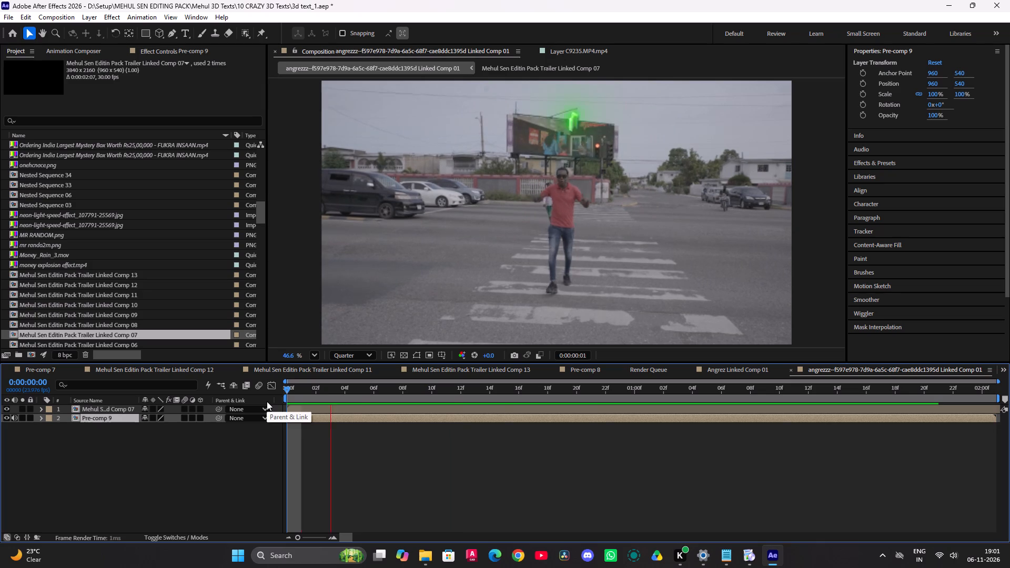
key(space)
drag(571, 394, 450, 408)
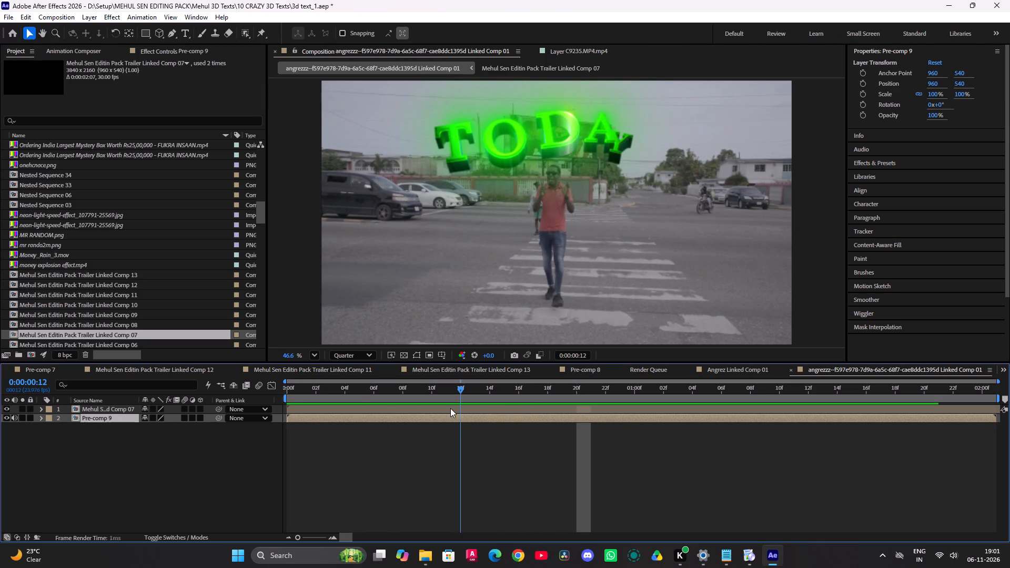
drag(450, 408, 529, 410)
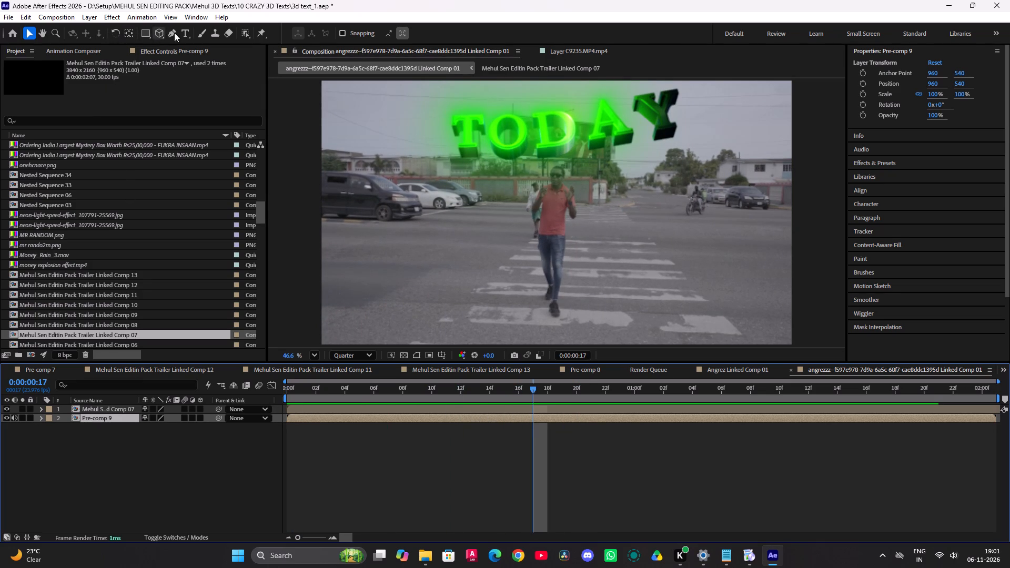
Create an Object Matte around the man in the red shirt on the pre-composed footage layer at frame 17.
click(243, 32)
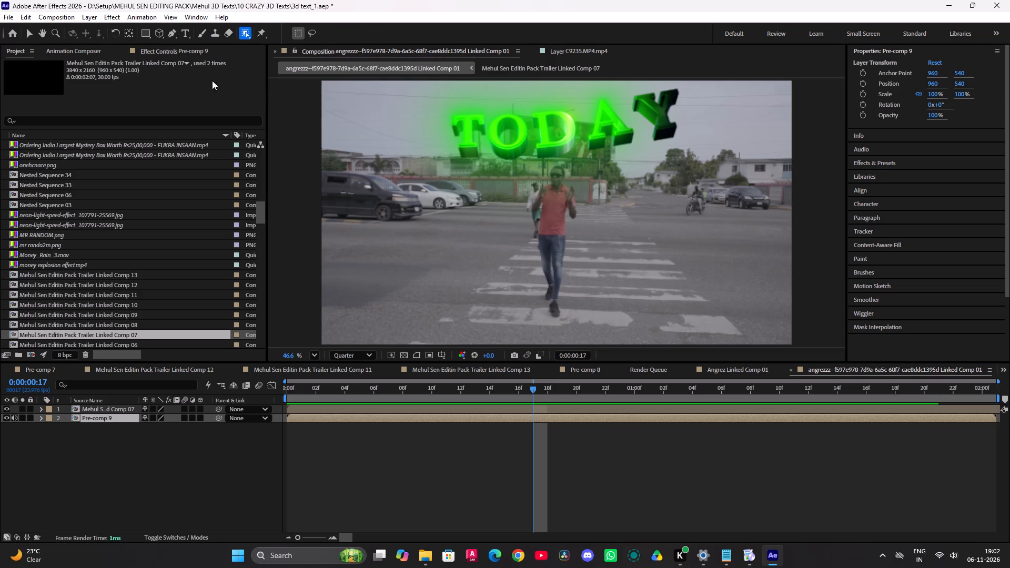
double_click(106, 416)
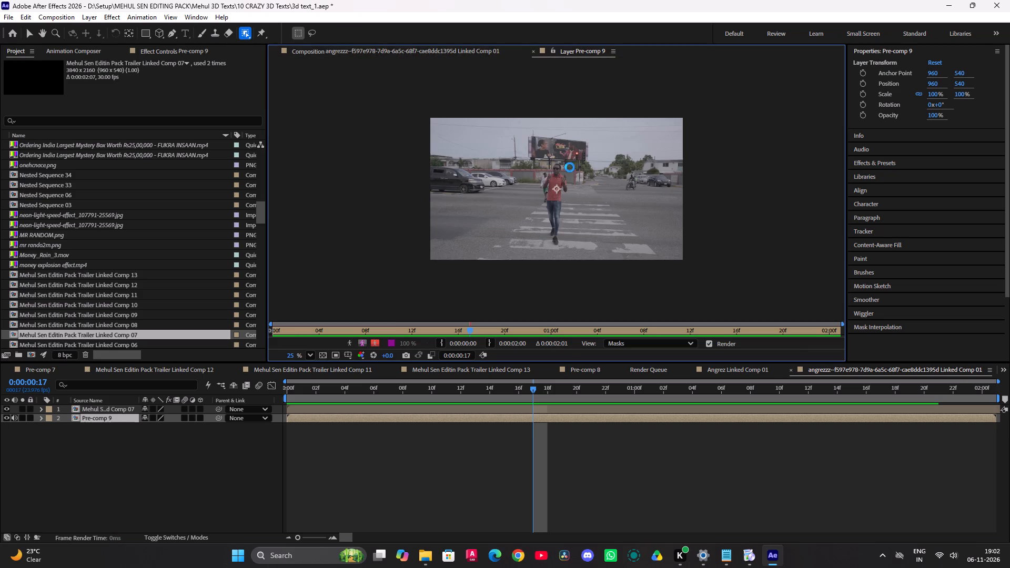
click(552, 179)
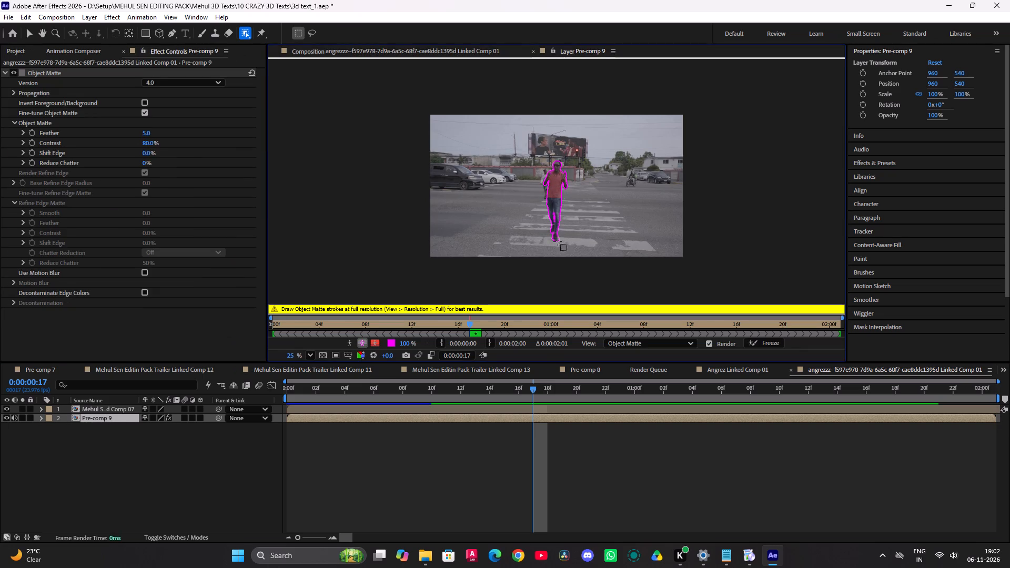
scroll(555, 159, up, 9)
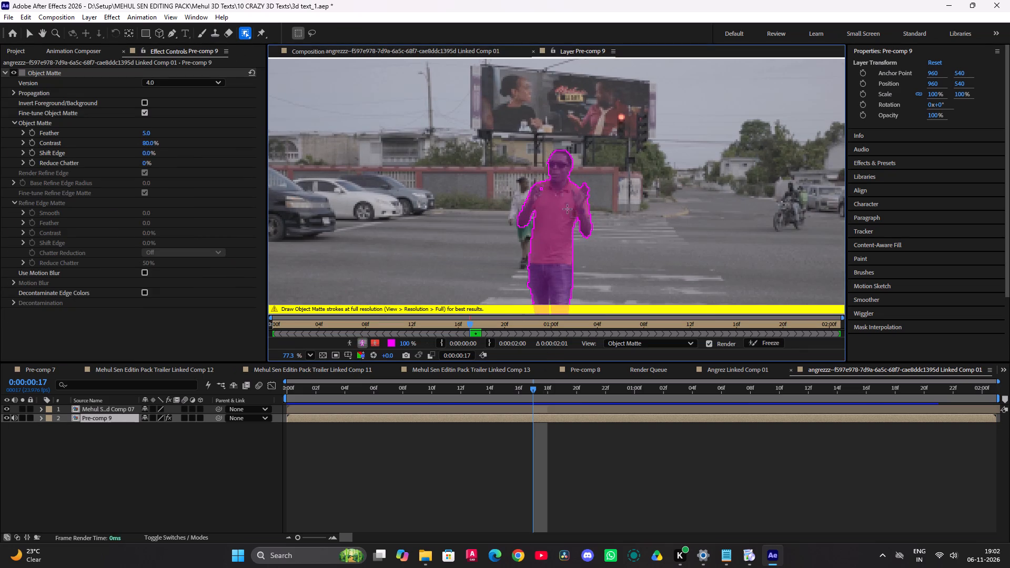
scroll(550, 189, down, 5)
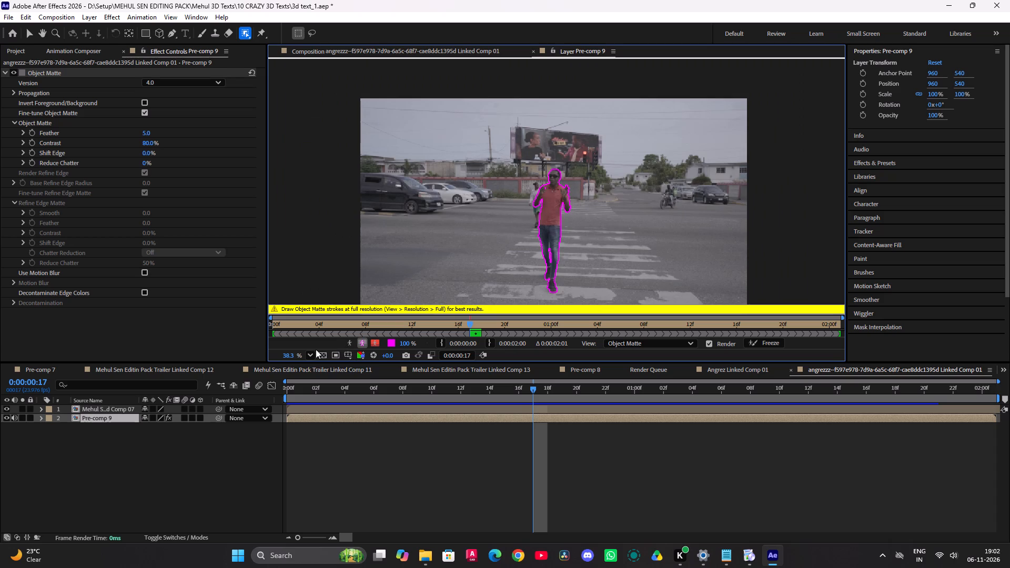
click(312, 357)
click(334, 156)
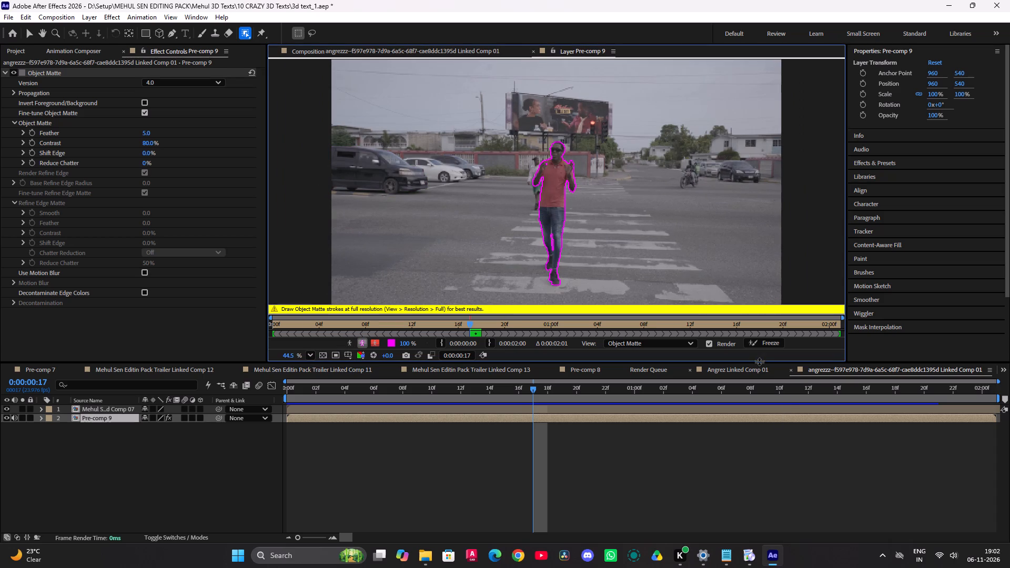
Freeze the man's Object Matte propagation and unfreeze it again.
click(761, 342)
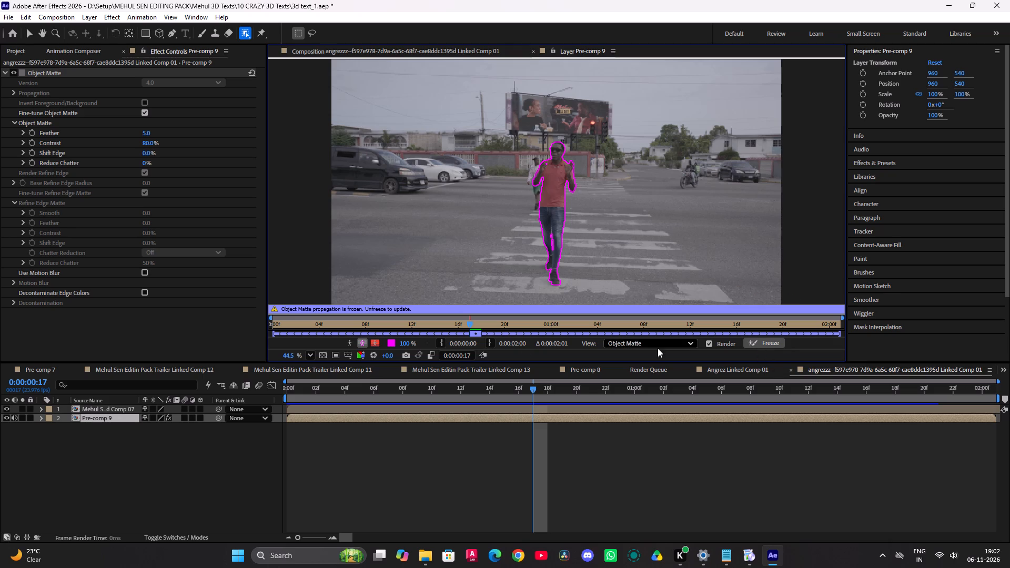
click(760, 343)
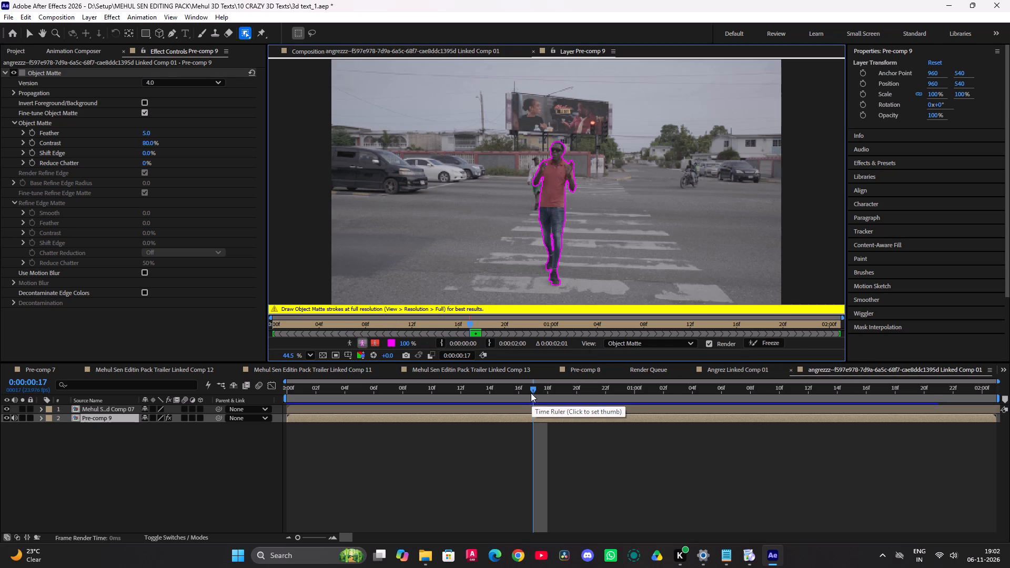
Check the man's matte across the frames in the layer view and in the linked comp, ending at the first frame.
drag(531, 393, 513, 391)
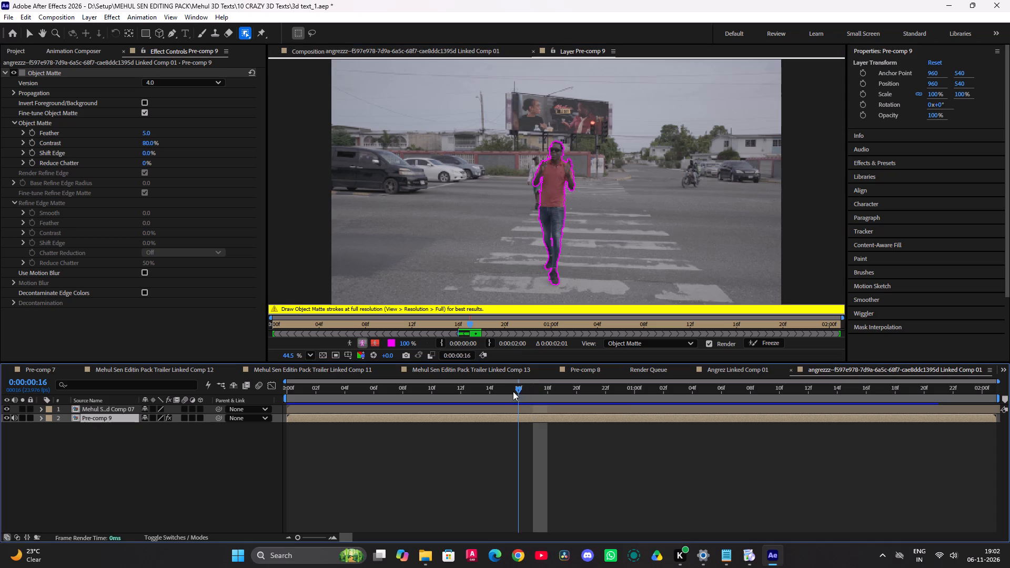
drag(513, 391, 330, 439)
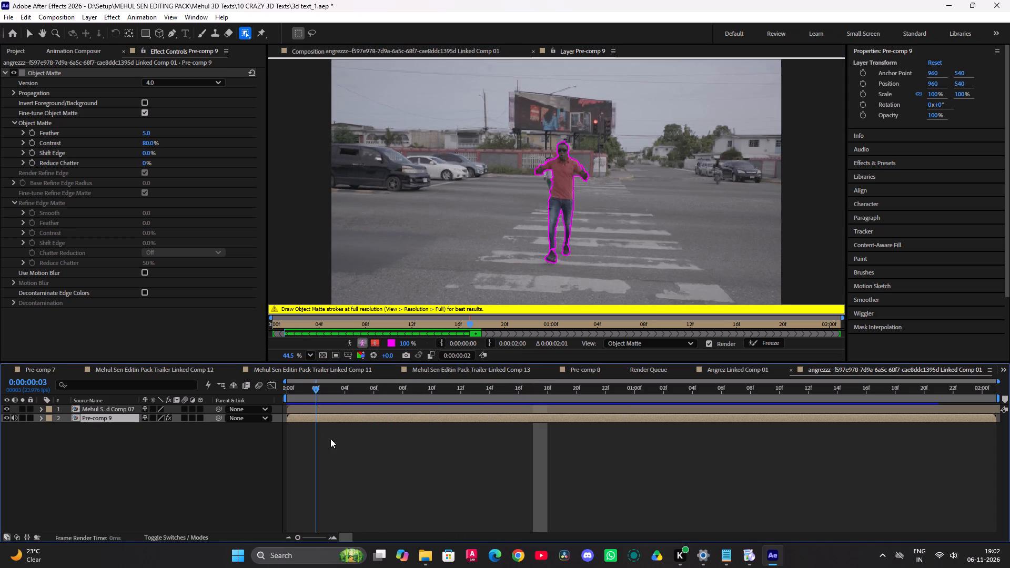
drag(330, 439, 659, 435)
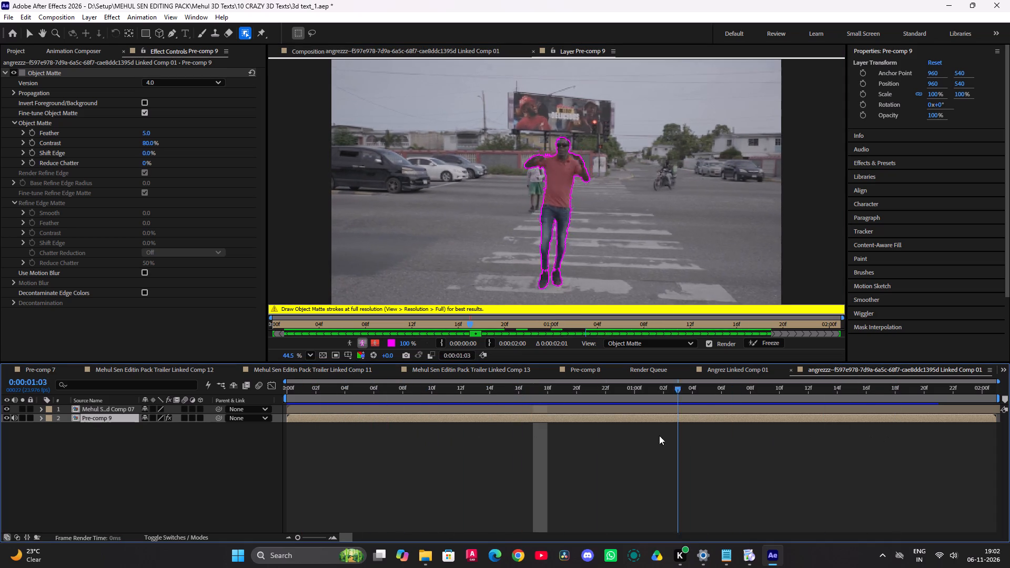
drag(659, 435, 286, 440)
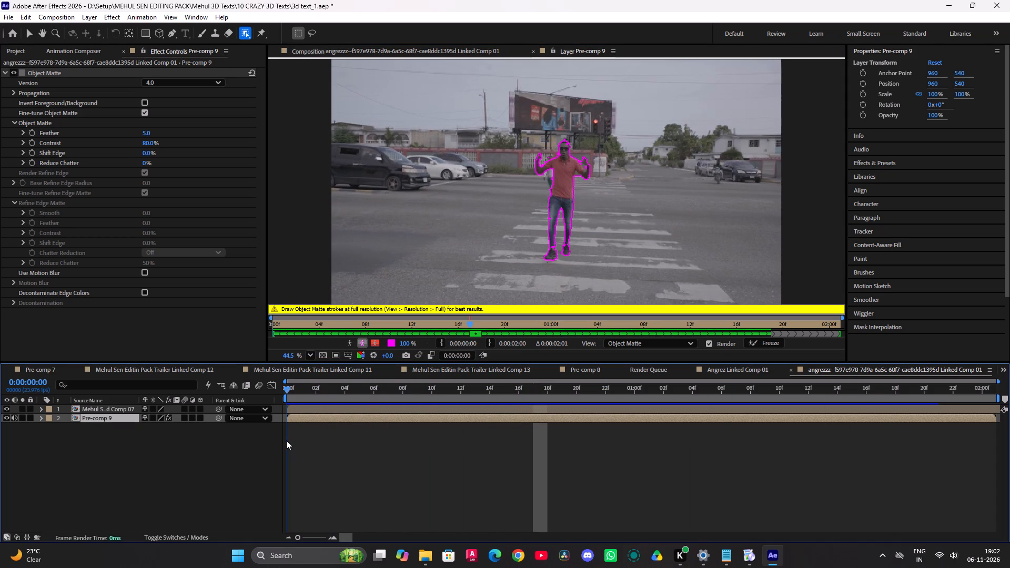
drag(286, 440, 726, 430)
click(301, 49)
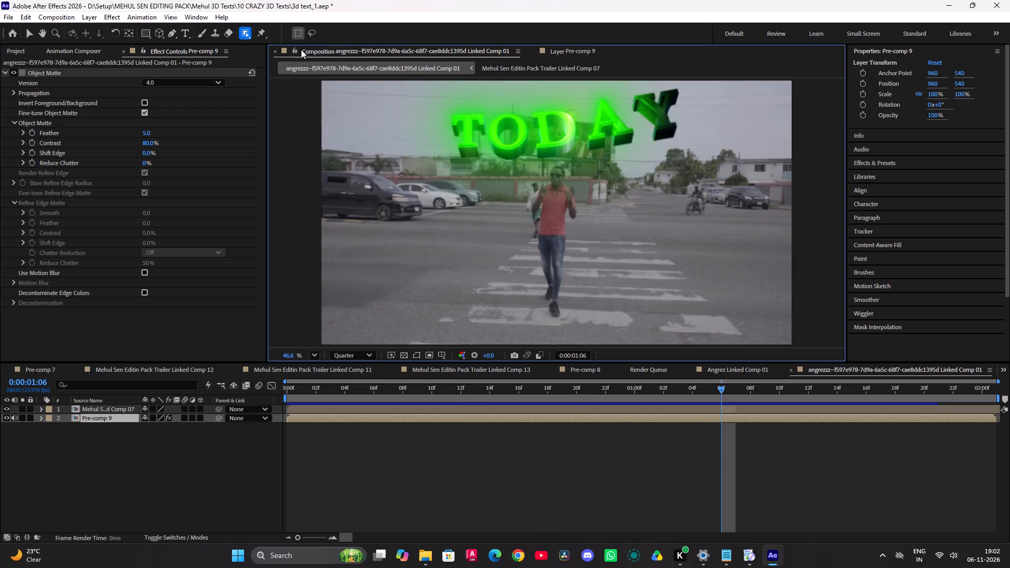
drag(718, 391, 343, 445)
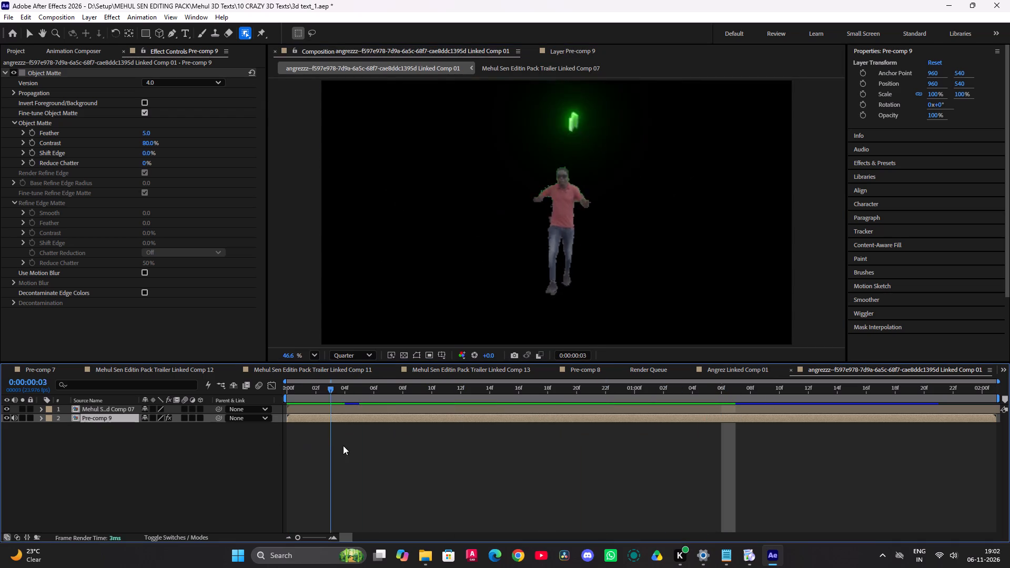
drag(343, 445, 481, 480)
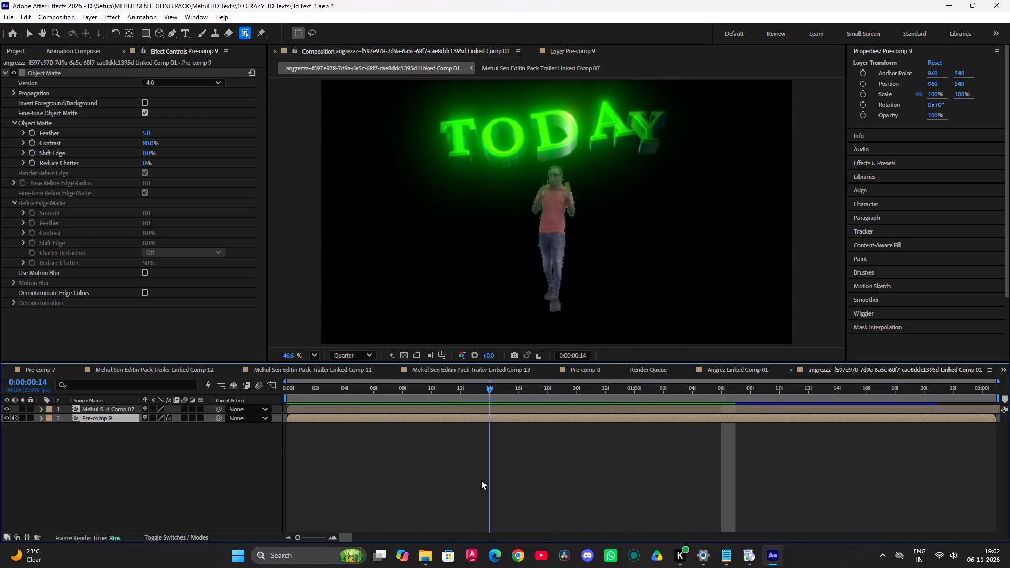
drag(481, 480, 256, 477)
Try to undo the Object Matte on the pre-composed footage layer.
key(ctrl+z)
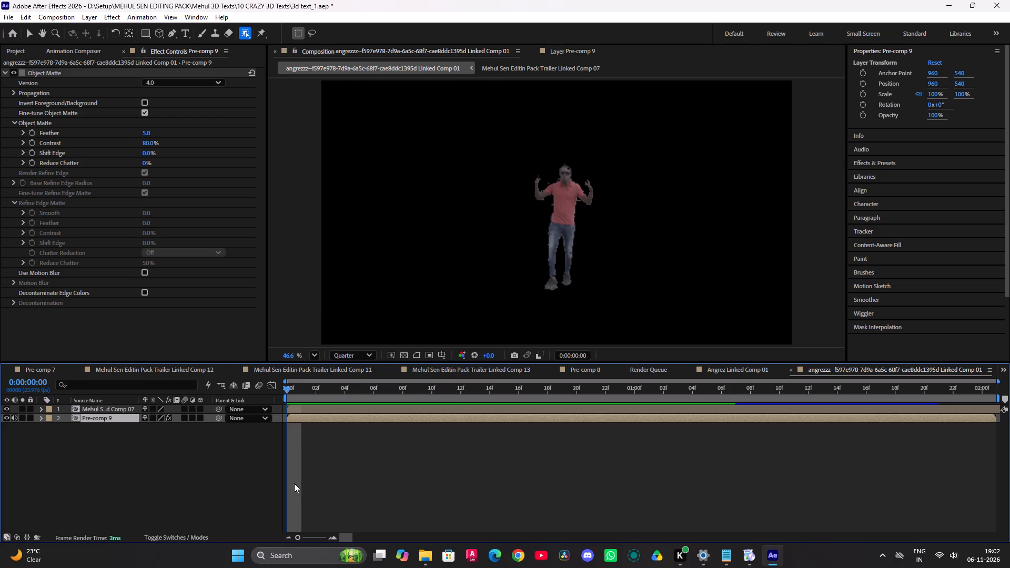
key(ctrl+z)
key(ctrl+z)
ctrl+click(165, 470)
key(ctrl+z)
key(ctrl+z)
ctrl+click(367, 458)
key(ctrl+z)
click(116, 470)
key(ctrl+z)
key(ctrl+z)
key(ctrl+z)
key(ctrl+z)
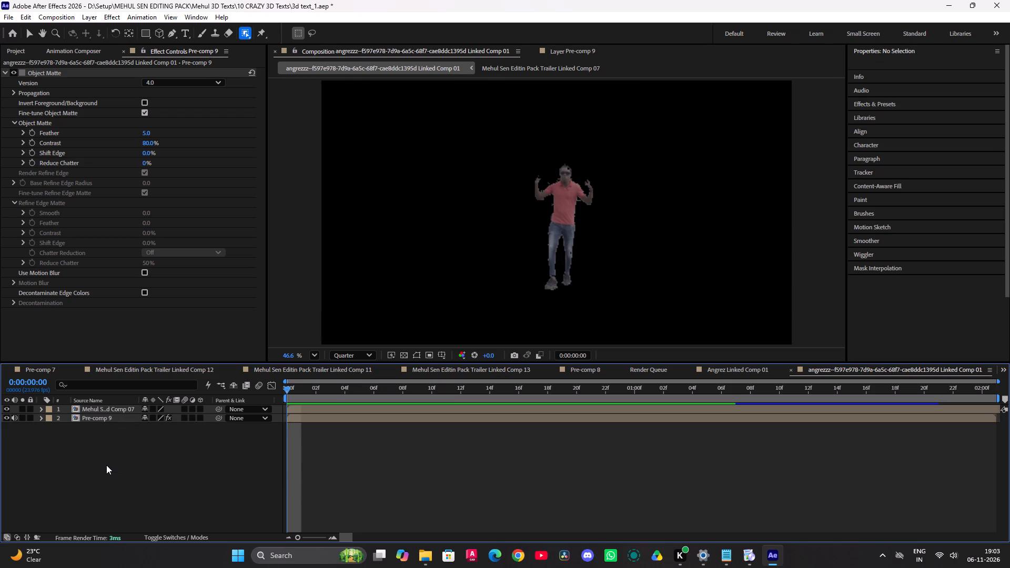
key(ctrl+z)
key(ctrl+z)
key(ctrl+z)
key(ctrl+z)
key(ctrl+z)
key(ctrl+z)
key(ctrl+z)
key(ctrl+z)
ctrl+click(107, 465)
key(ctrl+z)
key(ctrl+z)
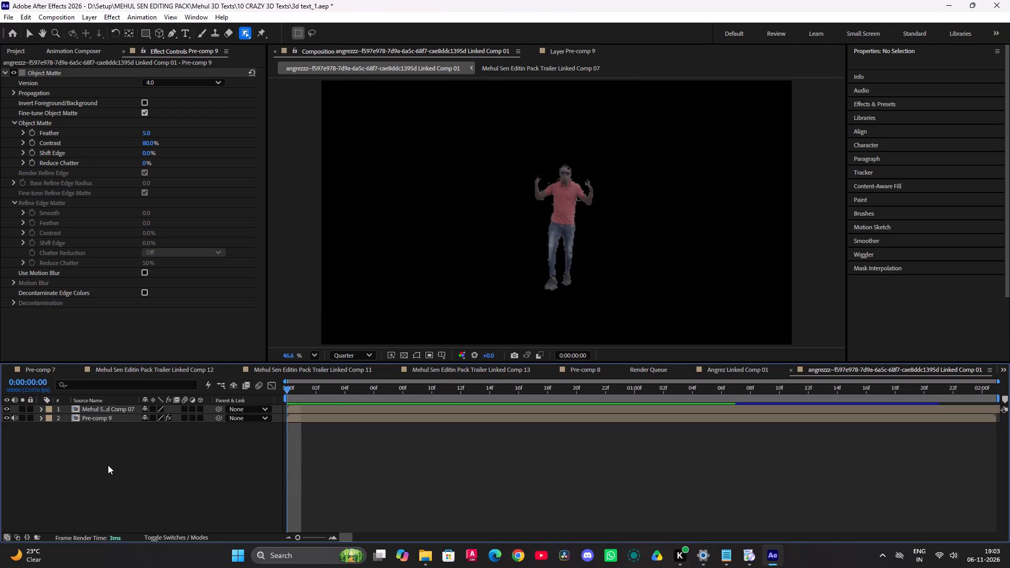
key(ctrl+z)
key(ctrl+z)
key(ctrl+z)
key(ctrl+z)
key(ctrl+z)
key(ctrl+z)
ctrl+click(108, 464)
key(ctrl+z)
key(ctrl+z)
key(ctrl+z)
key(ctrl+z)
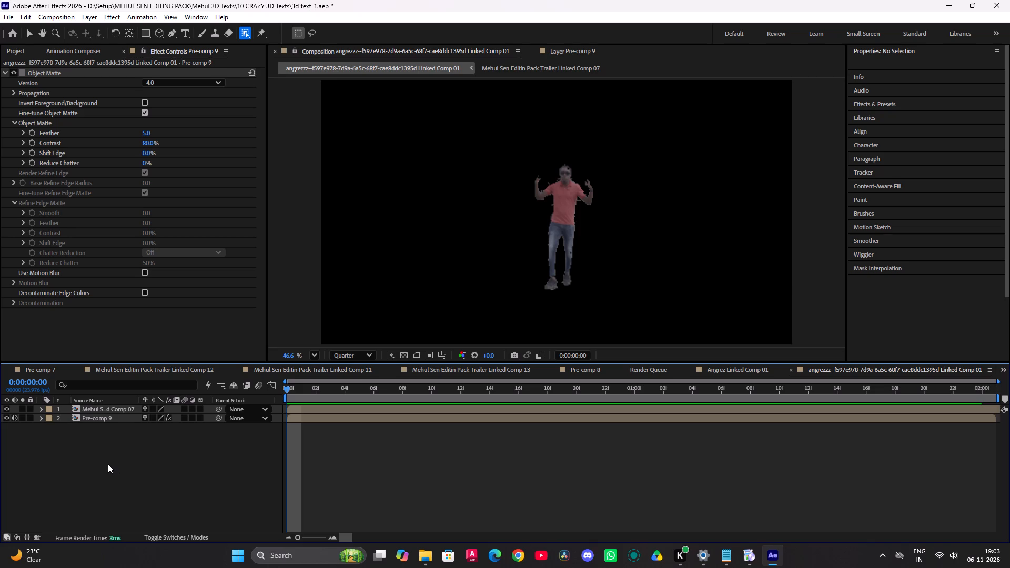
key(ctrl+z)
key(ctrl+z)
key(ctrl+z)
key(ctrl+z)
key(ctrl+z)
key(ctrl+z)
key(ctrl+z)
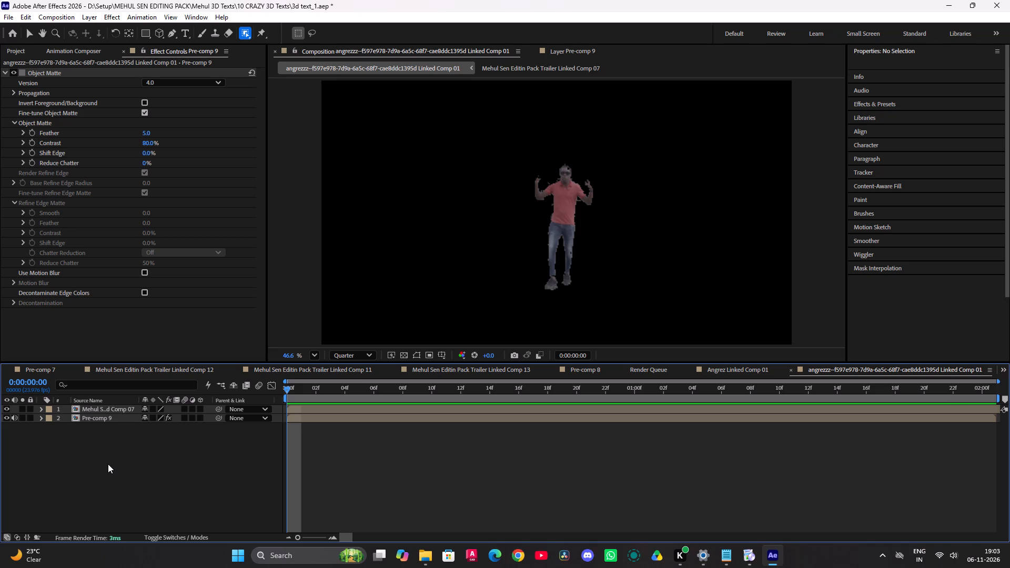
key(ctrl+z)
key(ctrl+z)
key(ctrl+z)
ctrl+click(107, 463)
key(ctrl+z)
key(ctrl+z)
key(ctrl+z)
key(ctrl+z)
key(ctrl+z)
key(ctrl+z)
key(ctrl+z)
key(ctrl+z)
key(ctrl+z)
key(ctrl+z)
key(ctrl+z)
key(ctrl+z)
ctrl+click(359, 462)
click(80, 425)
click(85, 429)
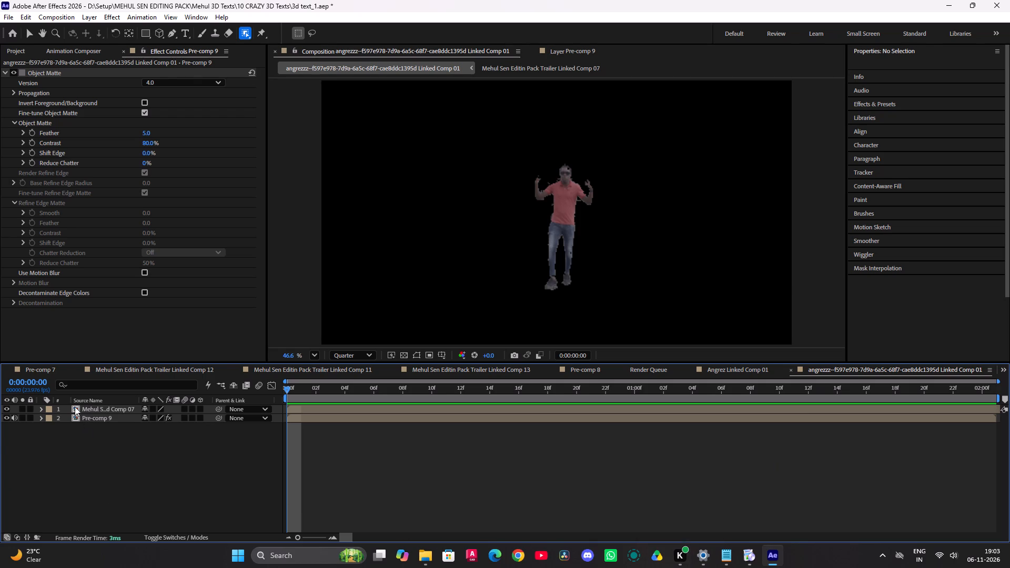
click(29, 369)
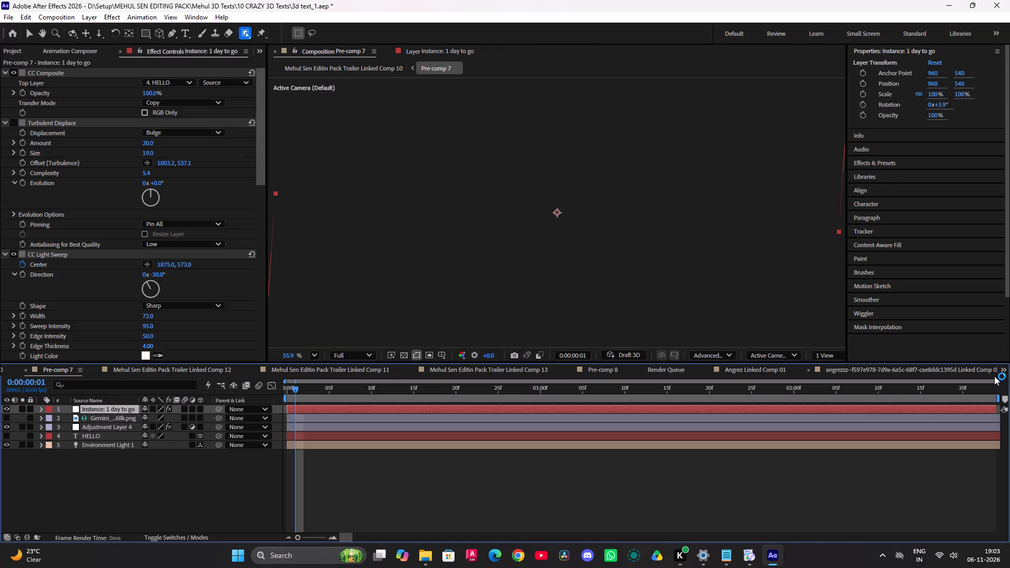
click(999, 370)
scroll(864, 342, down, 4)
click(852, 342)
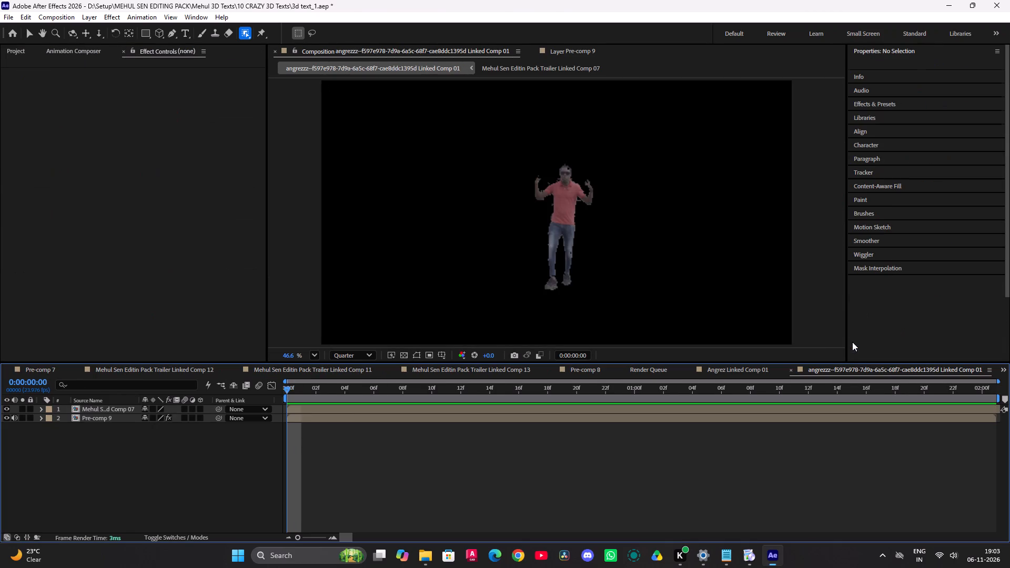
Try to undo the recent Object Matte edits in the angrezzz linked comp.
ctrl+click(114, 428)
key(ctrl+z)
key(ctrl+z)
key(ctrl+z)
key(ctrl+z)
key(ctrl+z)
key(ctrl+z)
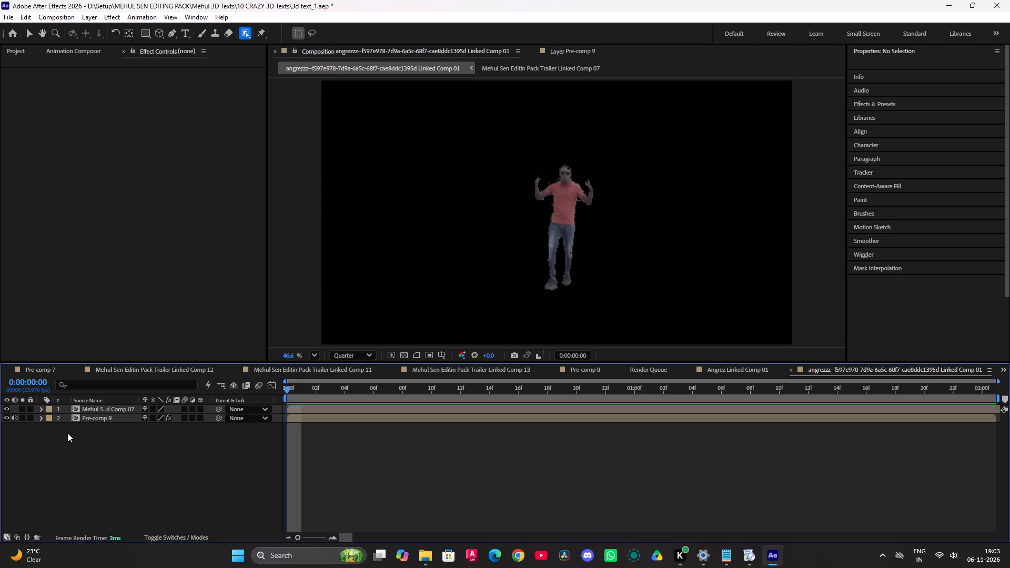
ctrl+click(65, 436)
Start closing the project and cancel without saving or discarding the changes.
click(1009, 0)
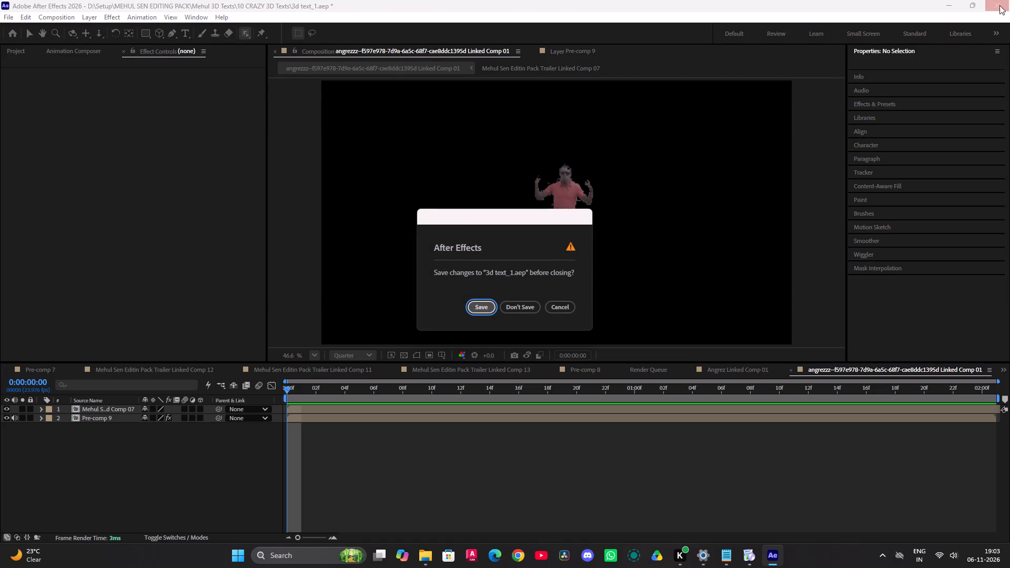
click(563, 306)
Delete both layers, the Linked Comp 07 text comp and Pre-comp 9, from the angrezzz linked comp.
drag(142, 441, 124, 408)
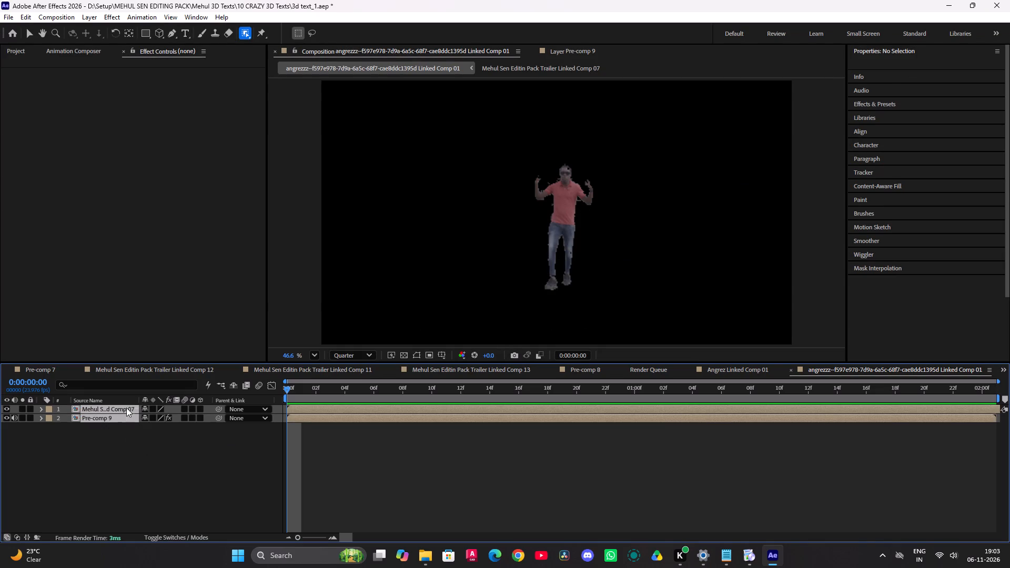
key(Delete)
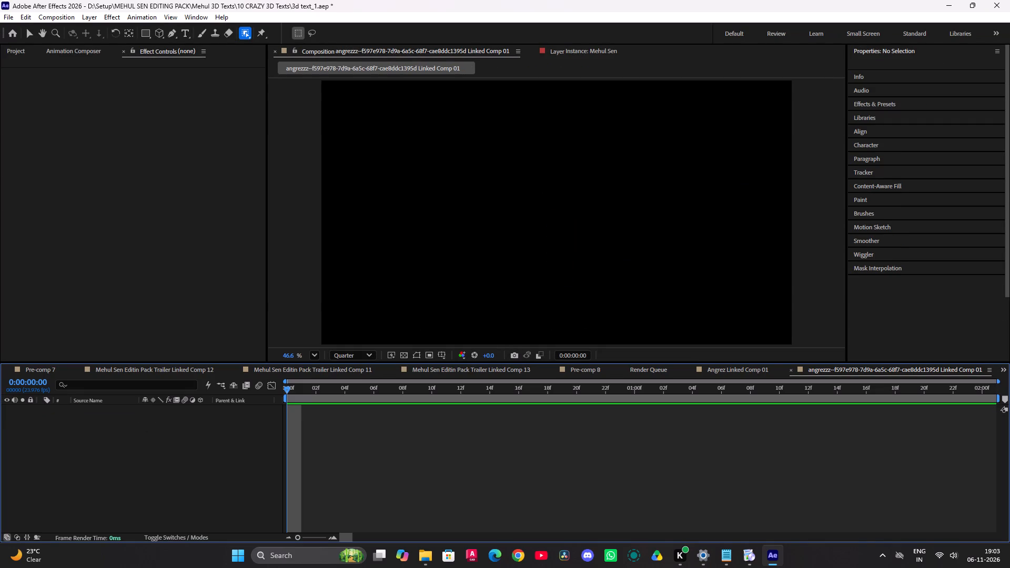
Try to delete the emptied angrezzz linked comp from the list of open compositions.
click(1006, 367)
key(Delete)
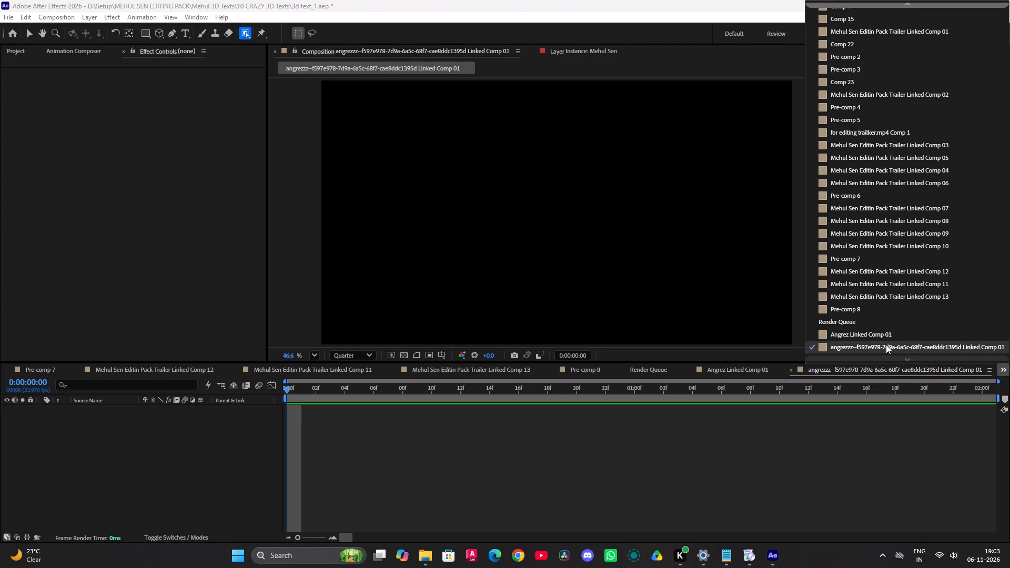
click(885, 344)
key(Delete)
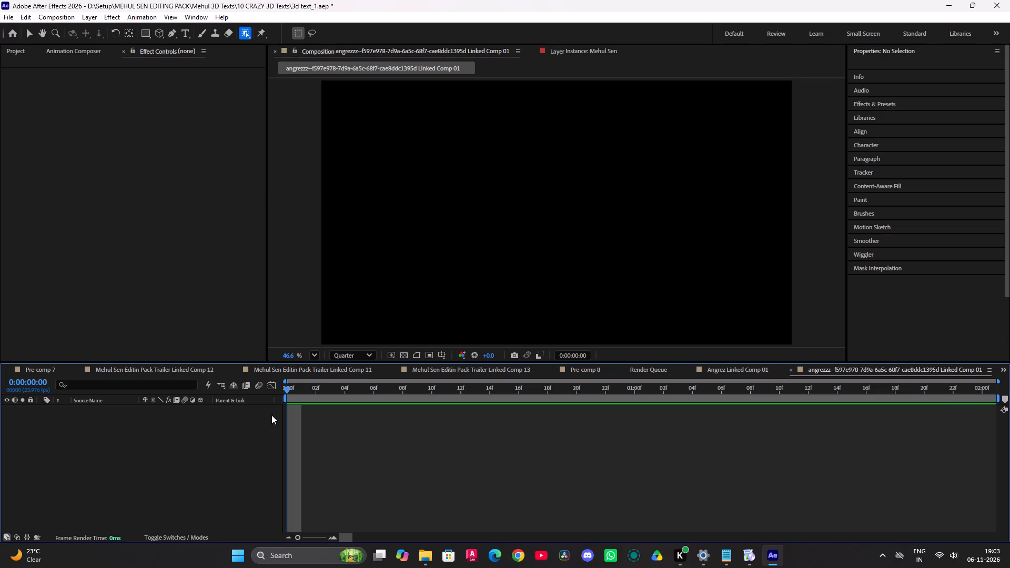
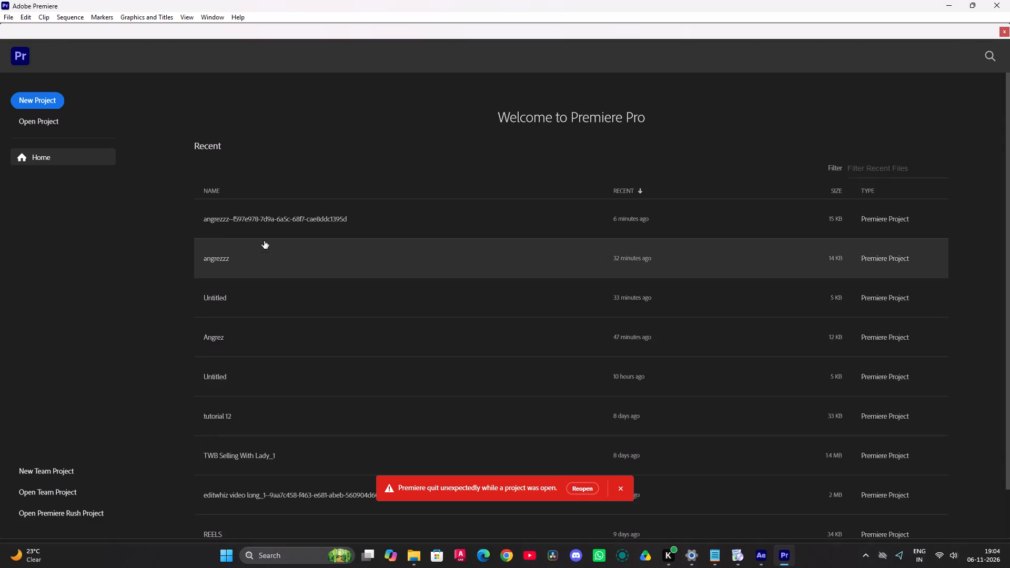
Open the most recent auto-recovered angrezzz project and dismiss the recovery notice.
click(254, 217)
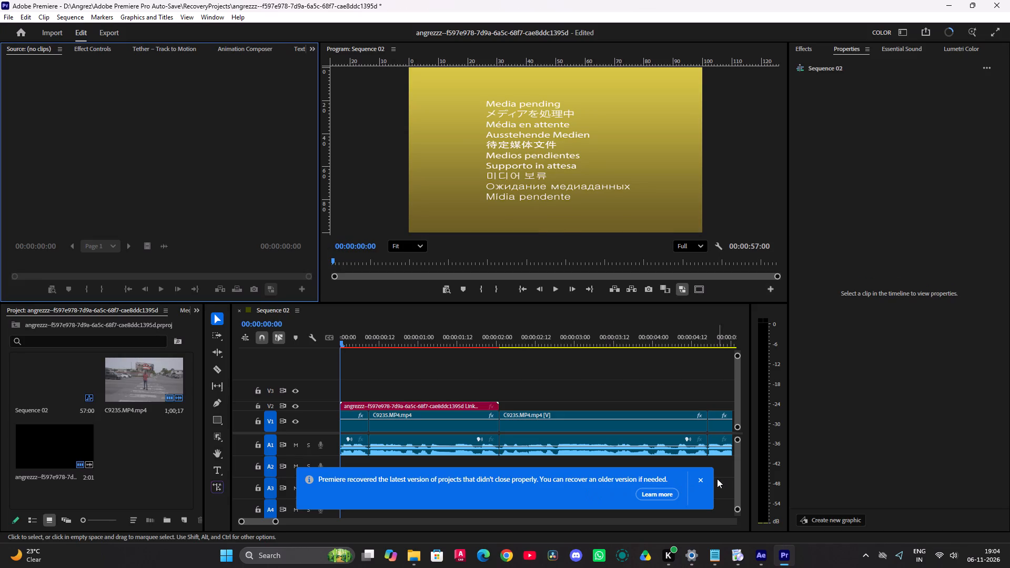
click(705, 479)
Delete the old angrezzz linked comp clip from track V2 in Sequence 02.
drag(466, 382, 335, 401)
key(ctrl+z)
ctrl+drag(470, 384, 367, 389)
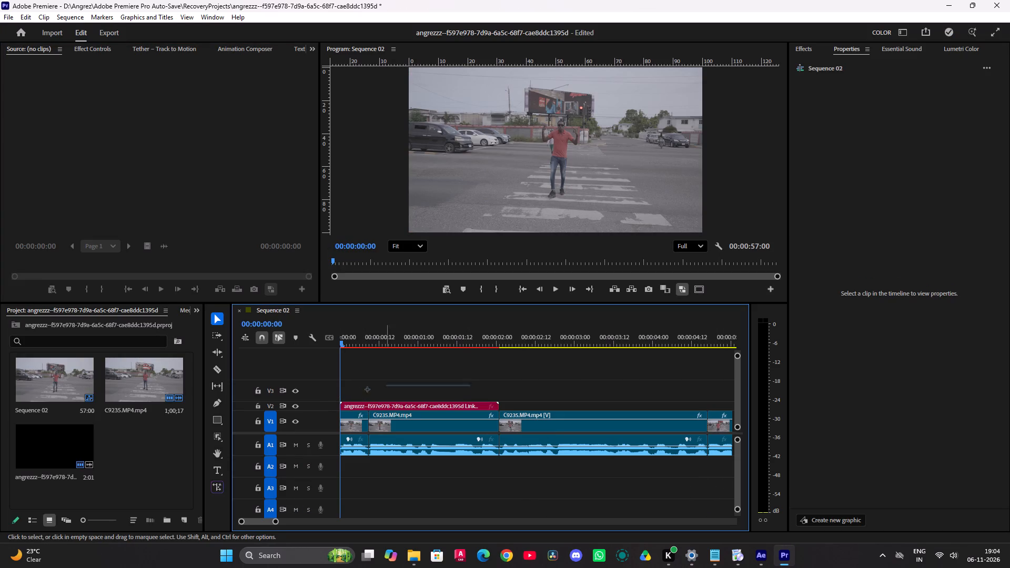
ctrl+drag(367, 389, 346, 408)
key(v)
drag(462, 383, 379, 388)
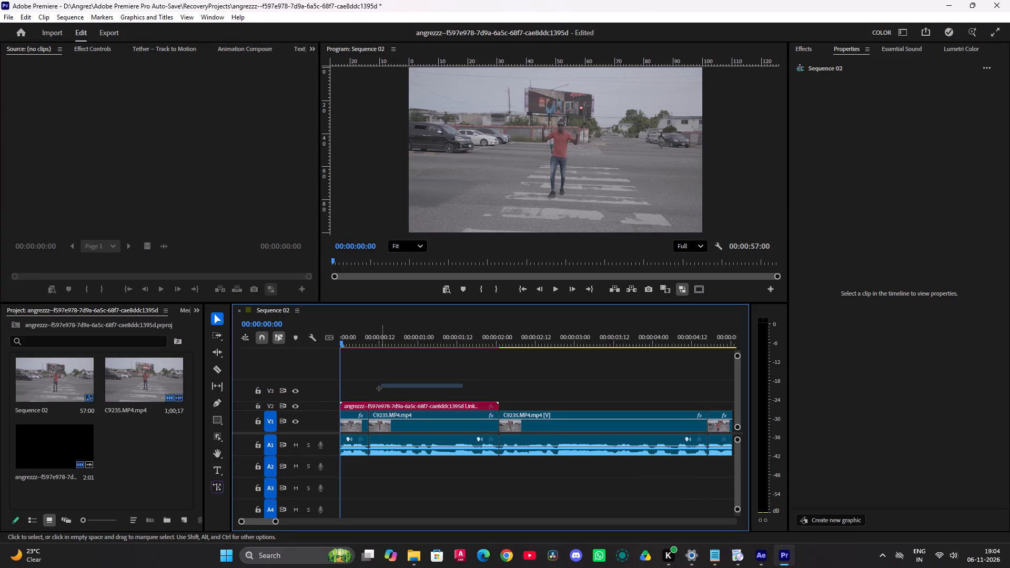
drag(379, 388, 352, 406)
key(Delete)
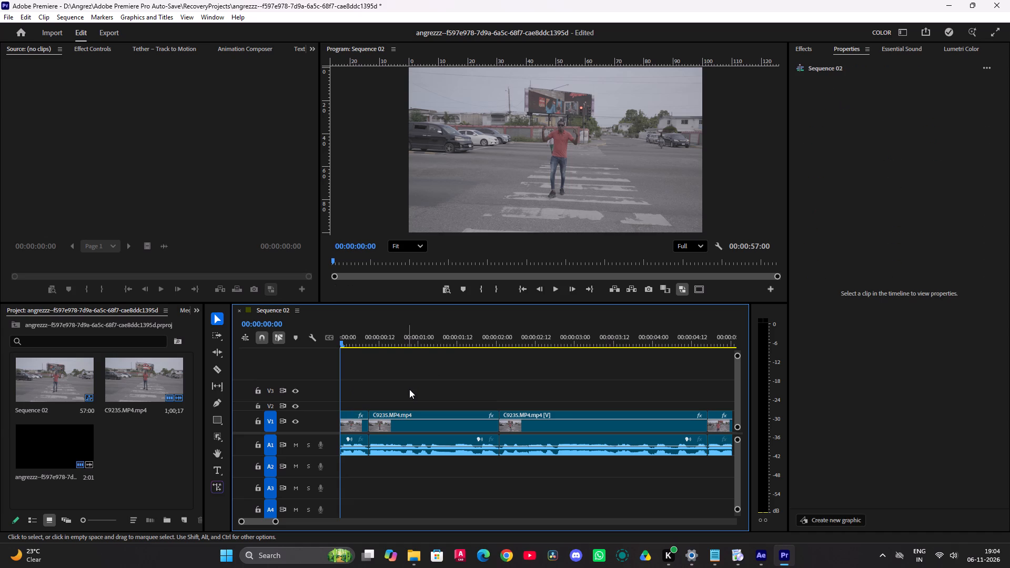
Duplicate the first two C9235.MP4 clips from V1 onto V2 directly above the originals.
drag(409, 389, 337, 414)
alt+drag(349, 416, 348, 402)
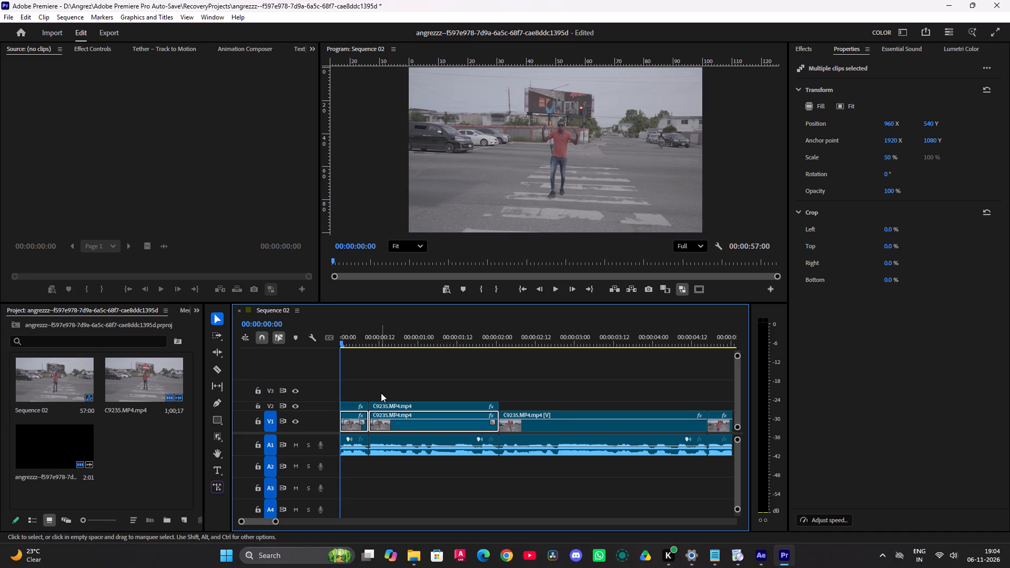
click(381, 393)
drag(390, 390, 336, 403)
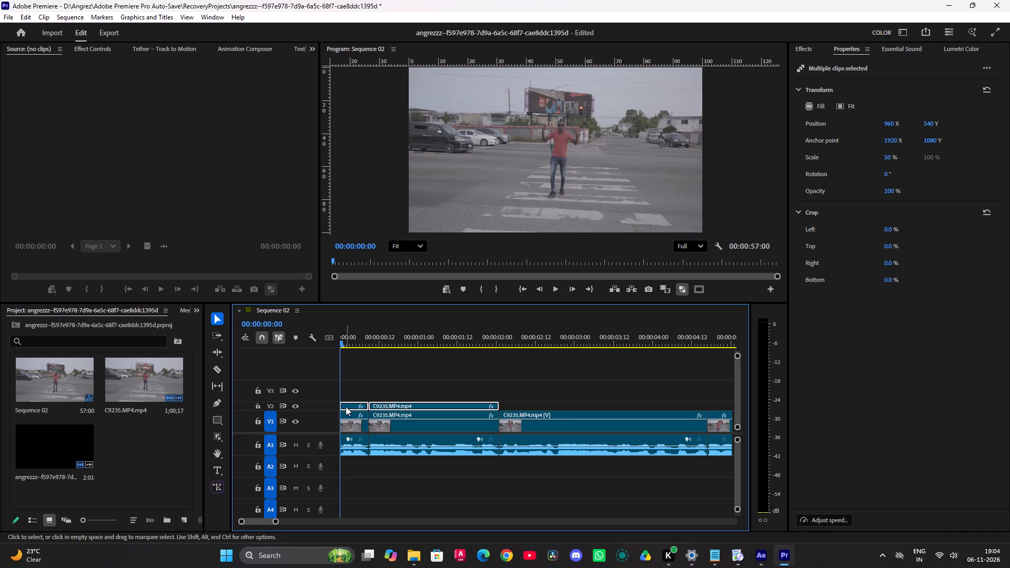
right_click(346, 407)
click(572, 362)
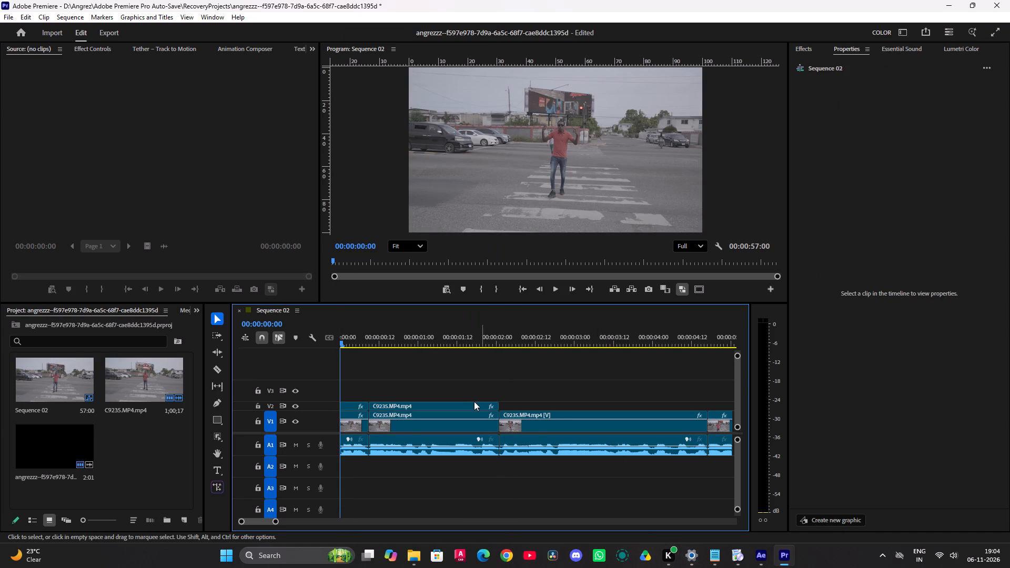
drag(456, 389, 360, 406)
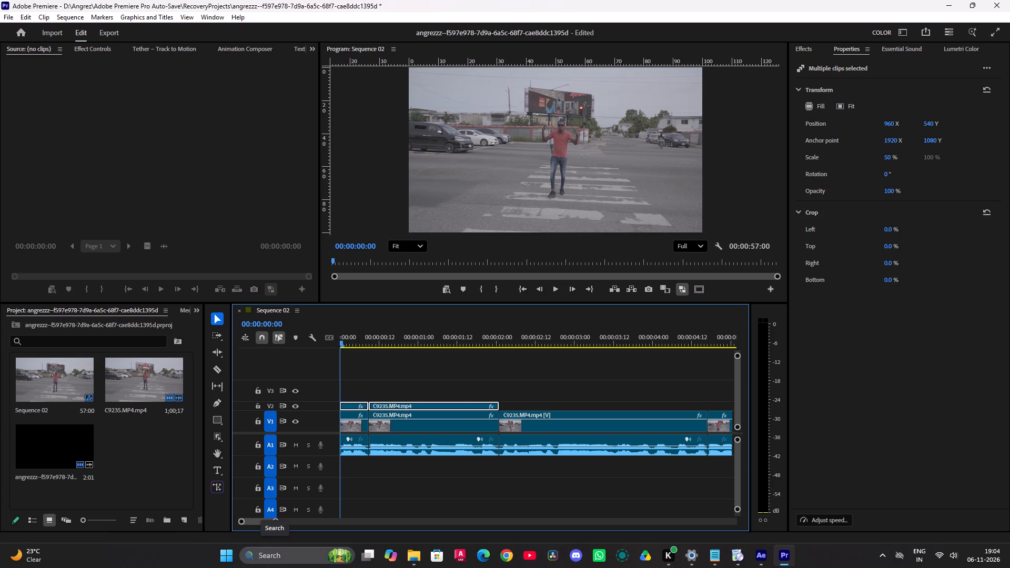
Open the Windows %temp% folder, look through its files and close it.
key(super+r)
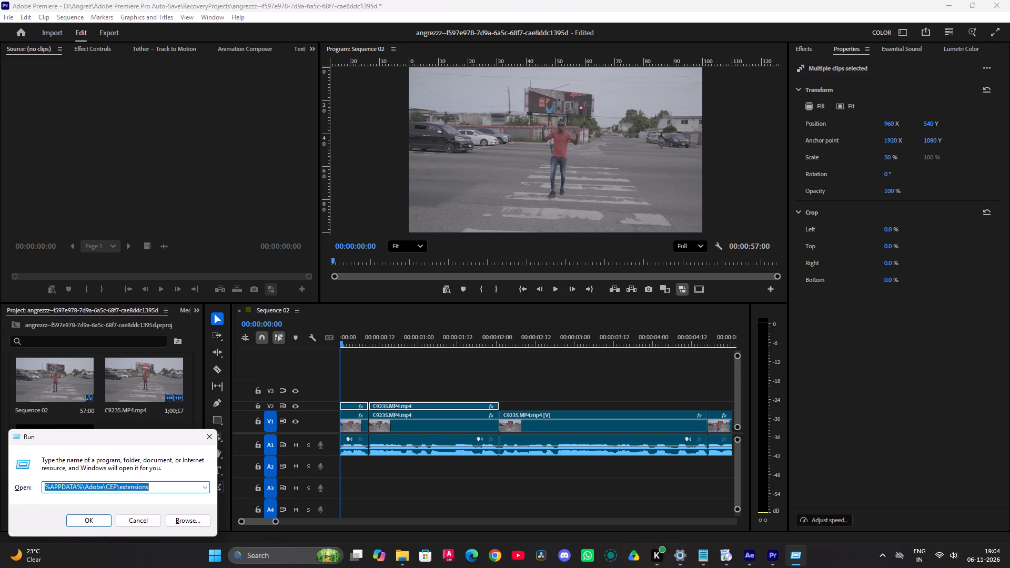
key(BackSpace)
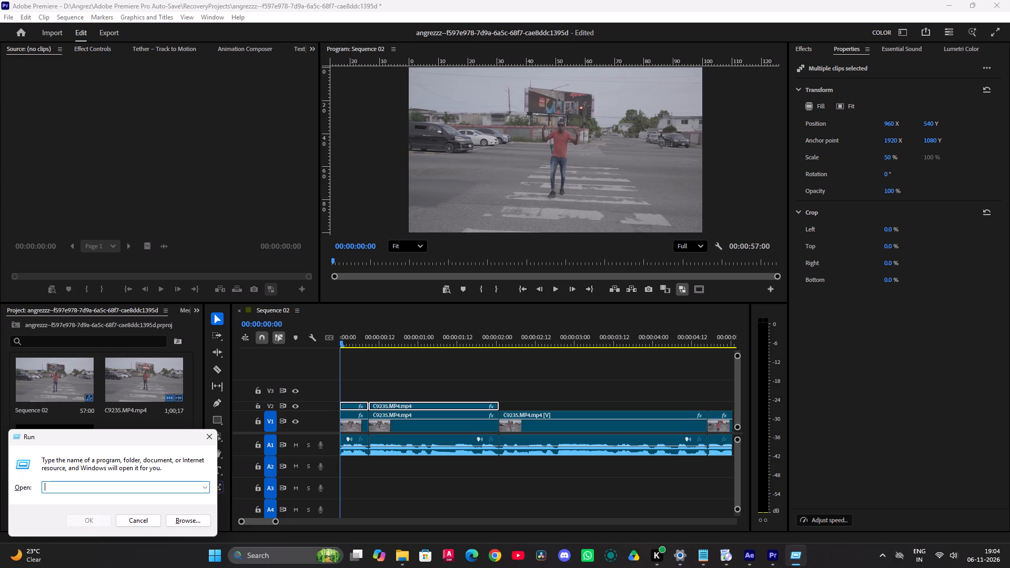
key(shift+percent)
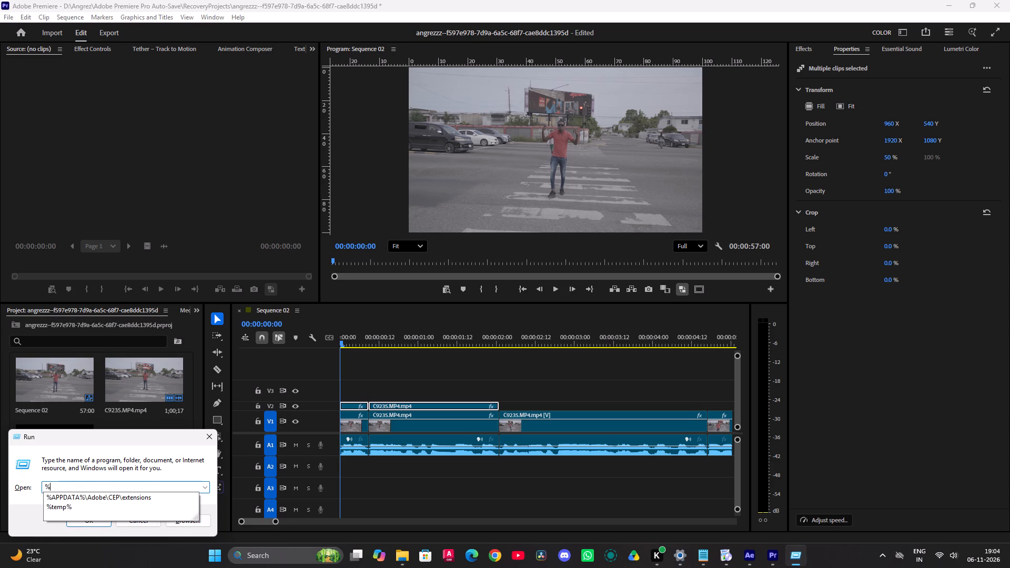
key(Down)
key(Down)
key(Return)
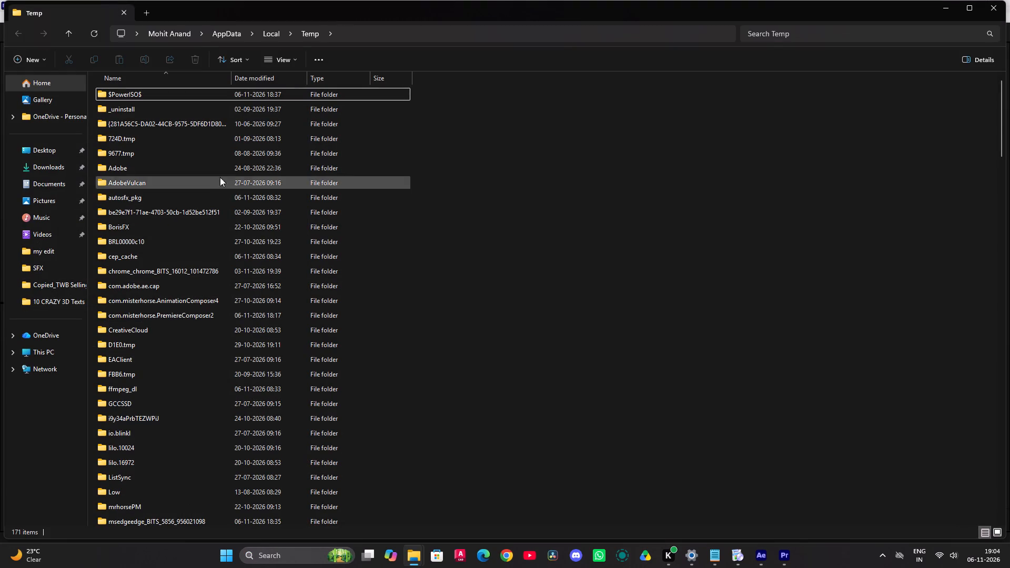
scroll(181, 226, down, 7)
scroll(173, 241, down, 20)
scroll(173, 241, down, 18)
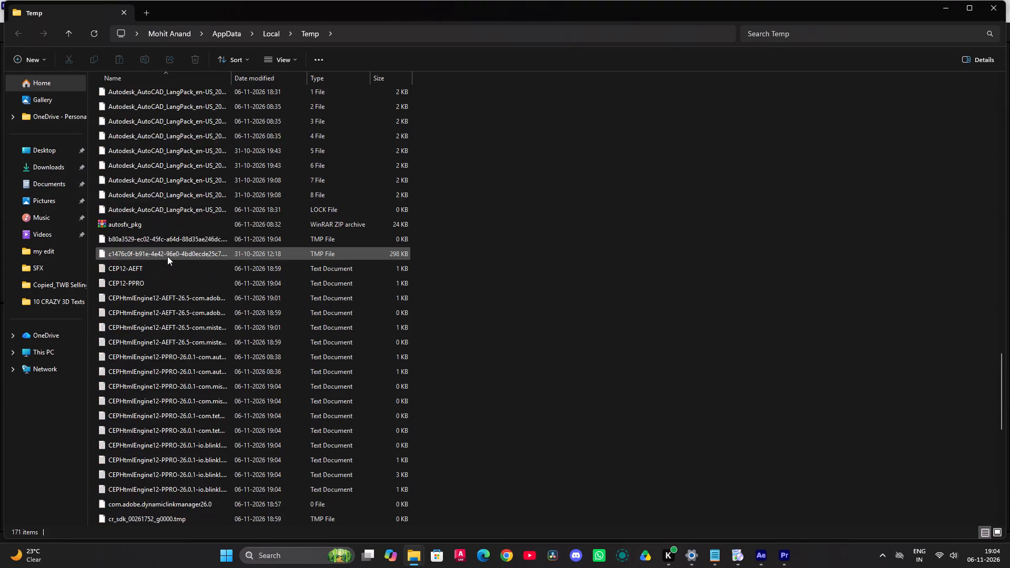
scroll(167, 256, down, 20)
scroll(167, 256, down, 17)
click(1009, 0)
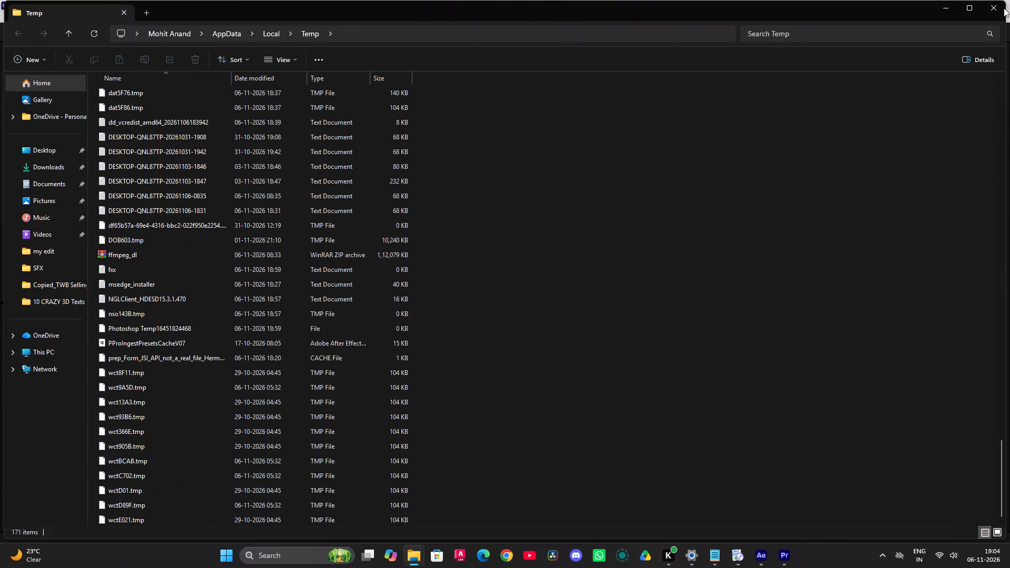
click(993, 14)
Save the project and replace the two duplicated V2 clips with an After Effects composition.
drag(390, 388, 376, 388)
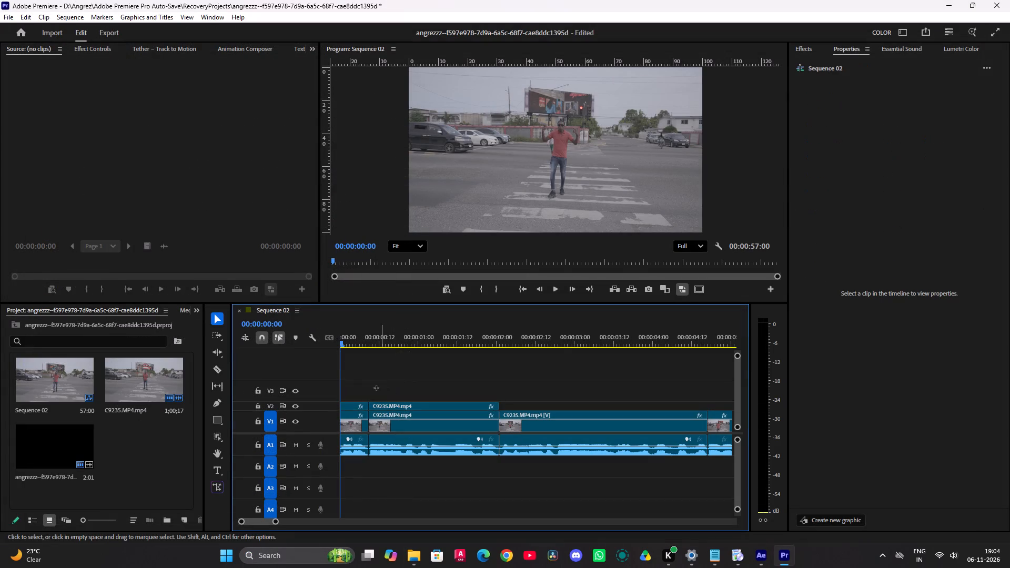
drag(376, 388, 324, 399)
drag(400, 383, 329, 403)
key(ctrl+s)
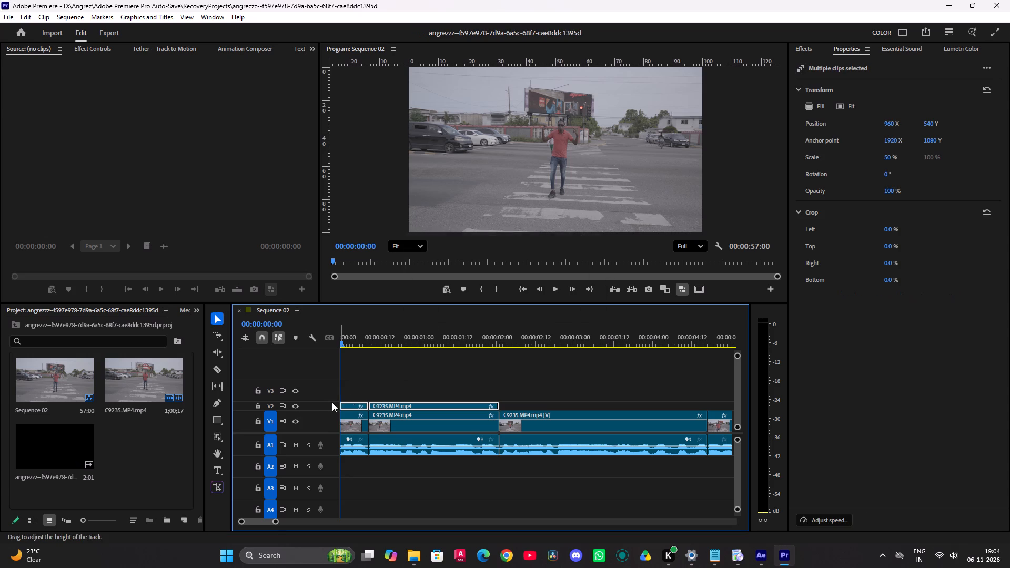
right_click(397, 405)
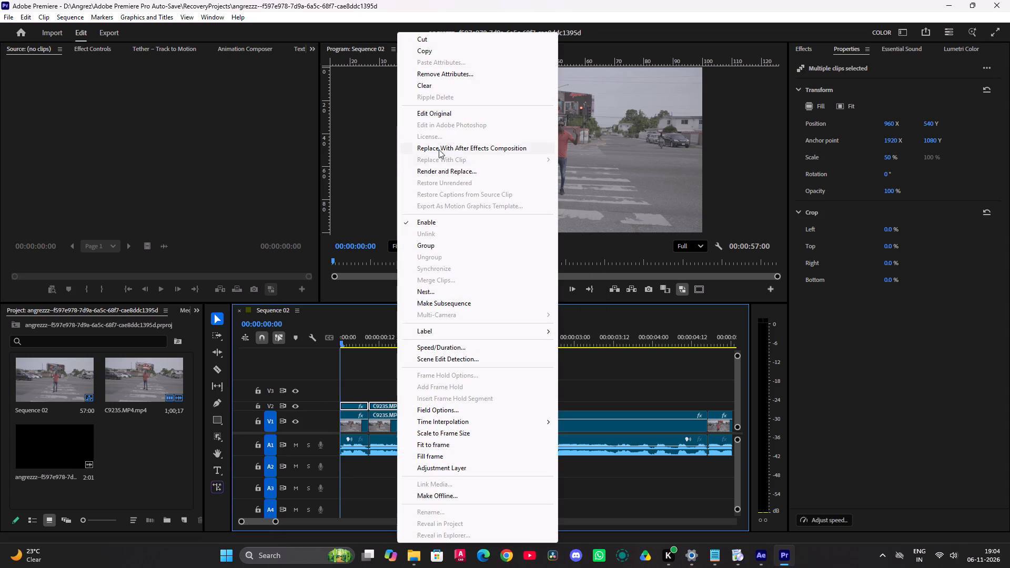
click(439, 146)
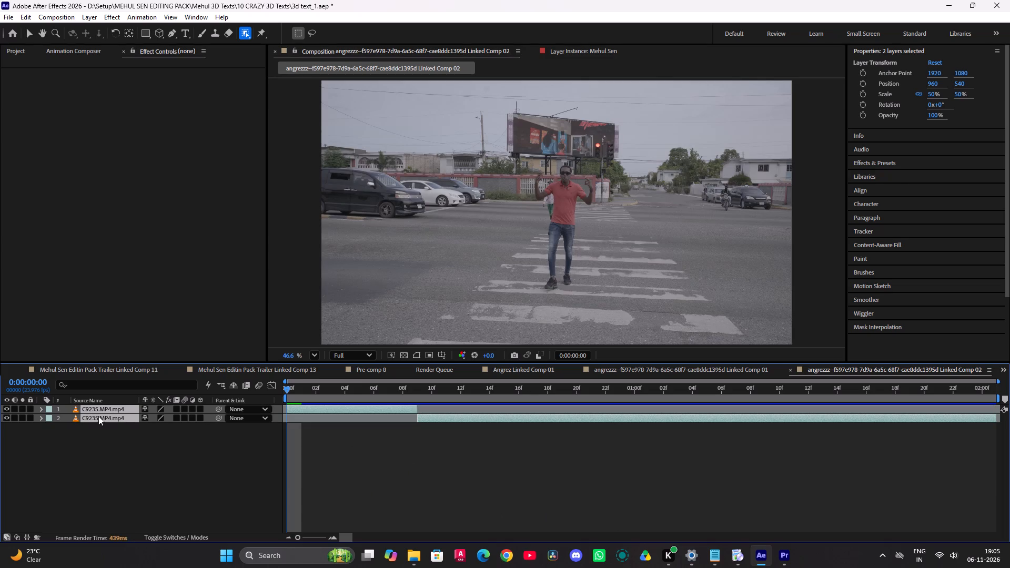
Preview the new linked comp from the start, checking it with the second clip's audio switched on and off.
click(80, 453)
drag(302, 394, 284, 398)
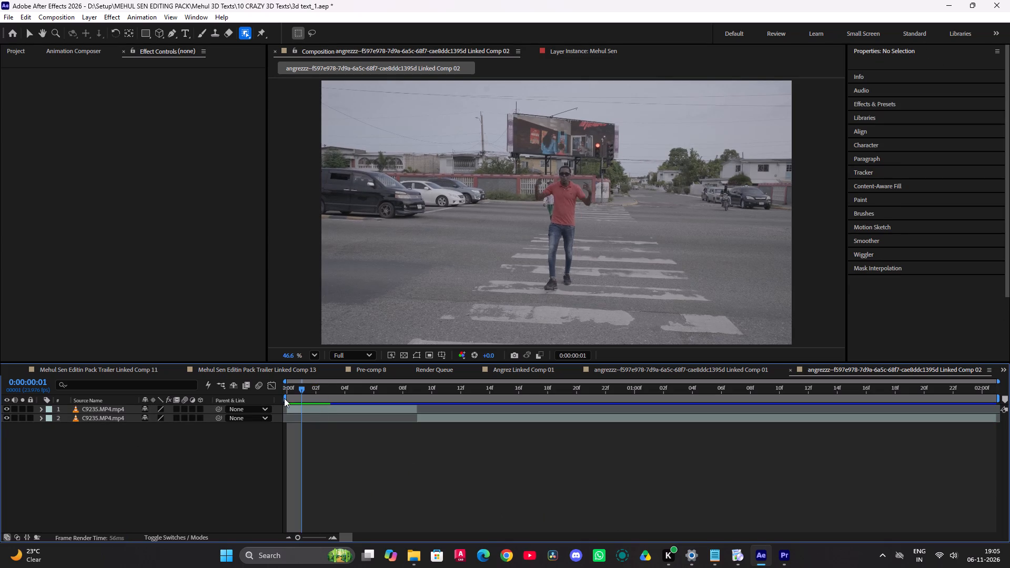
drag(284, 398, 243, 395)
key(space)
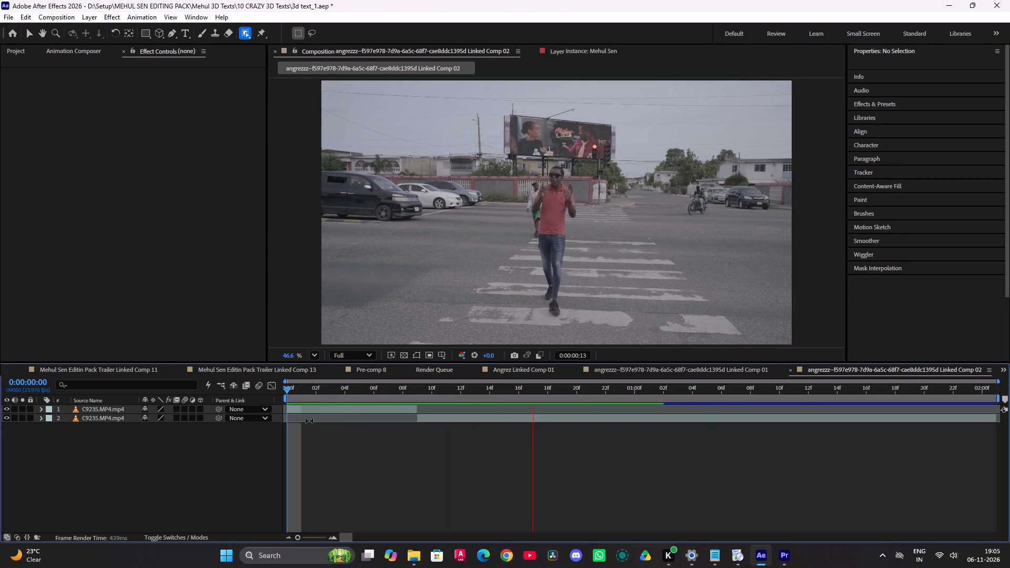
drag(348, 395, 188, 418)
click(17, 418)
key(space)
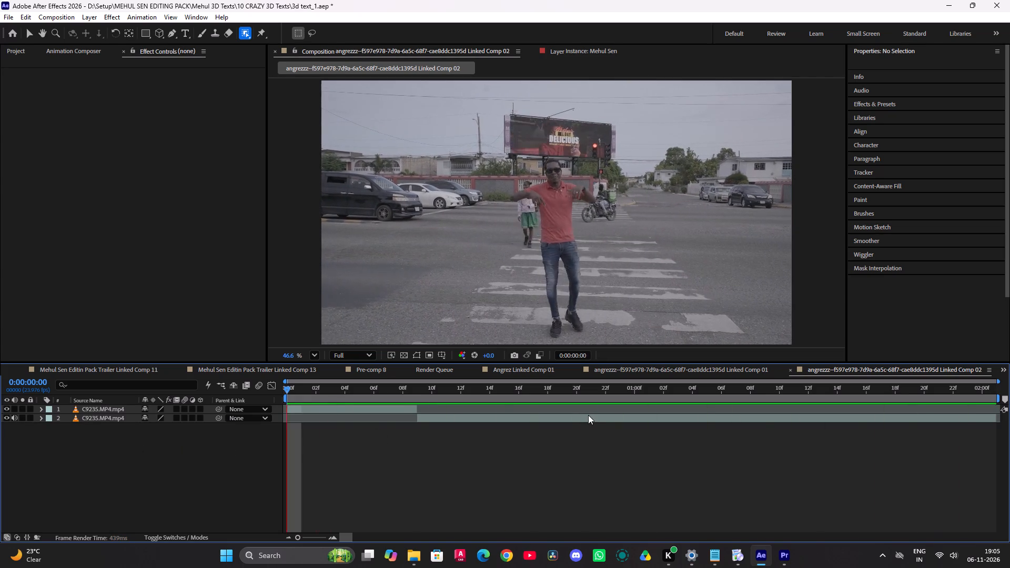
key(space)
drag(503, 388, 28, 478)
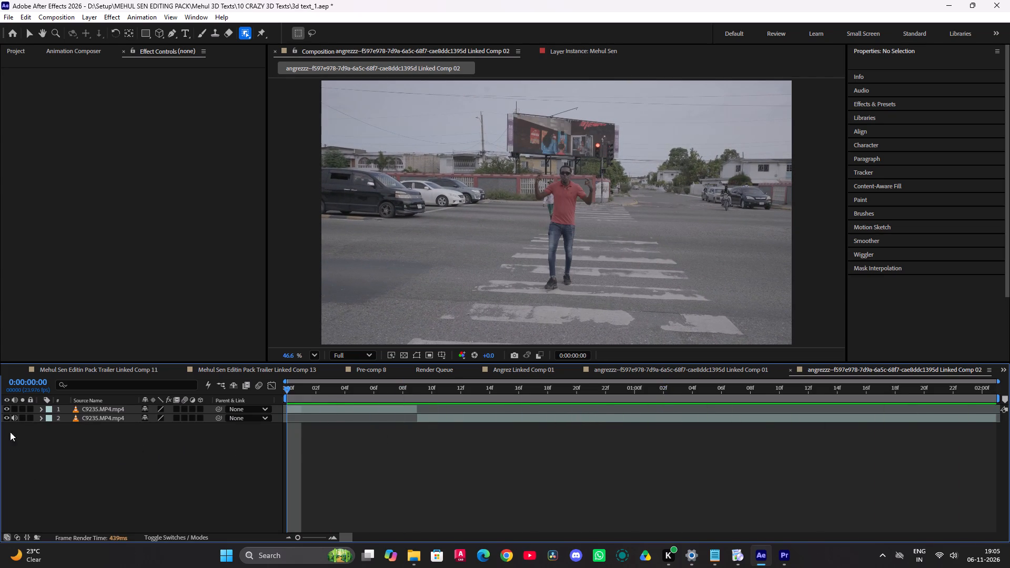
click(16, 415)
key(space)
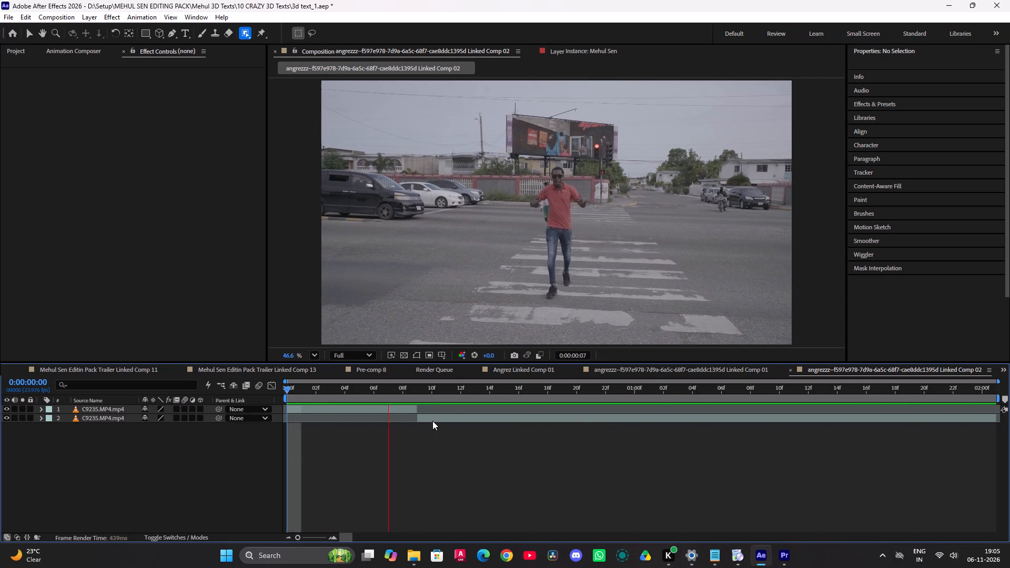
key(space)
drag(391, 398, 208, 431)
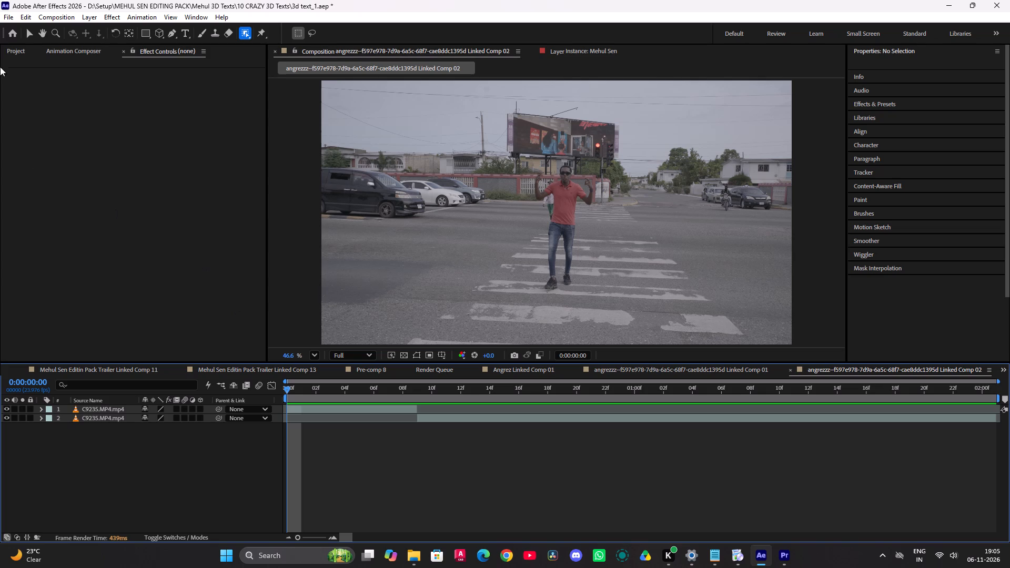
Add the Linked Comp 07 text comp from the project as the top layer, above both C9235.MP4 clips.
click(11, 52)
scroll(44, 255, up, 11)
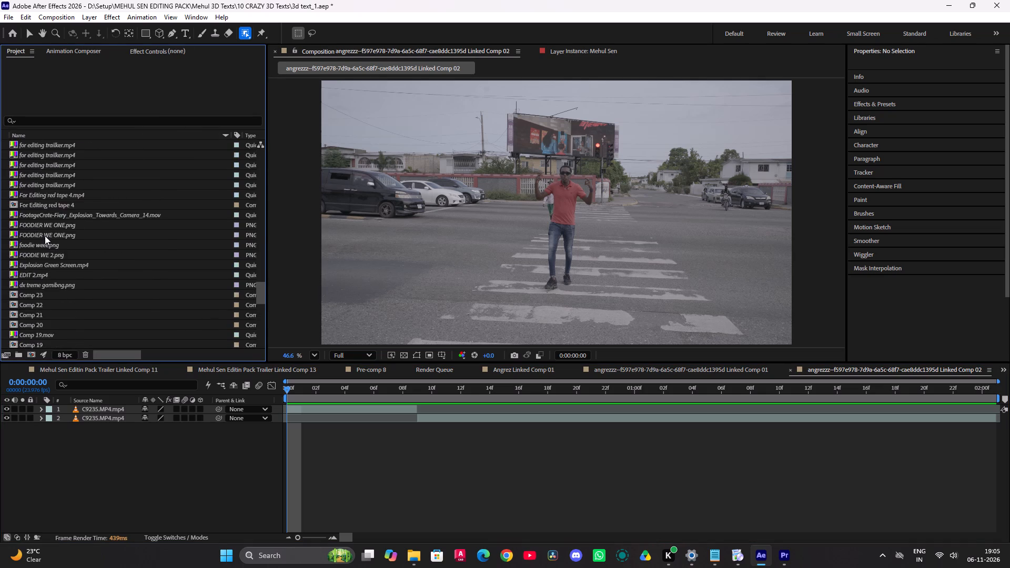
scroll(45, 236, up, 18)
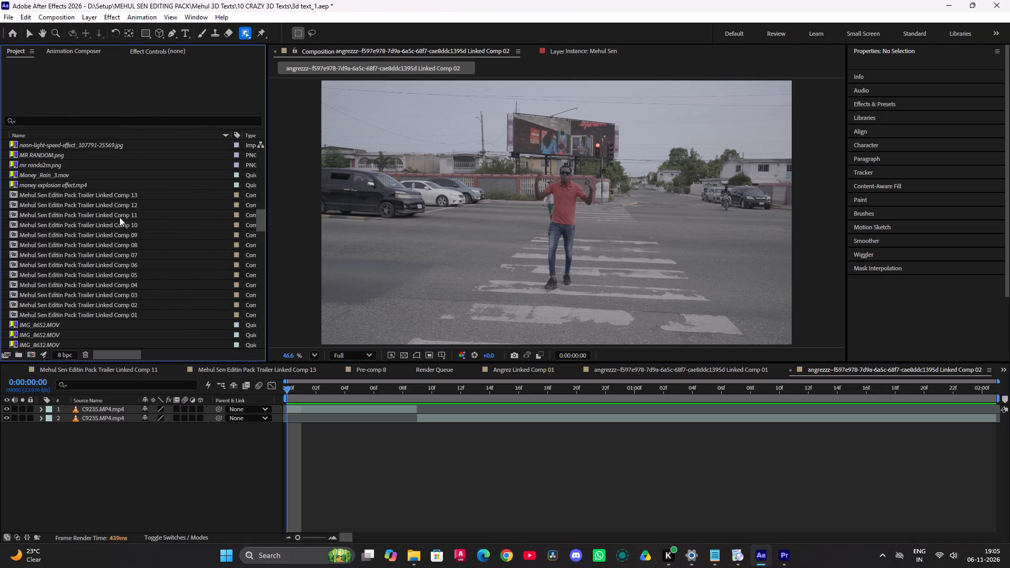
drag(122, 257, 111, 409)
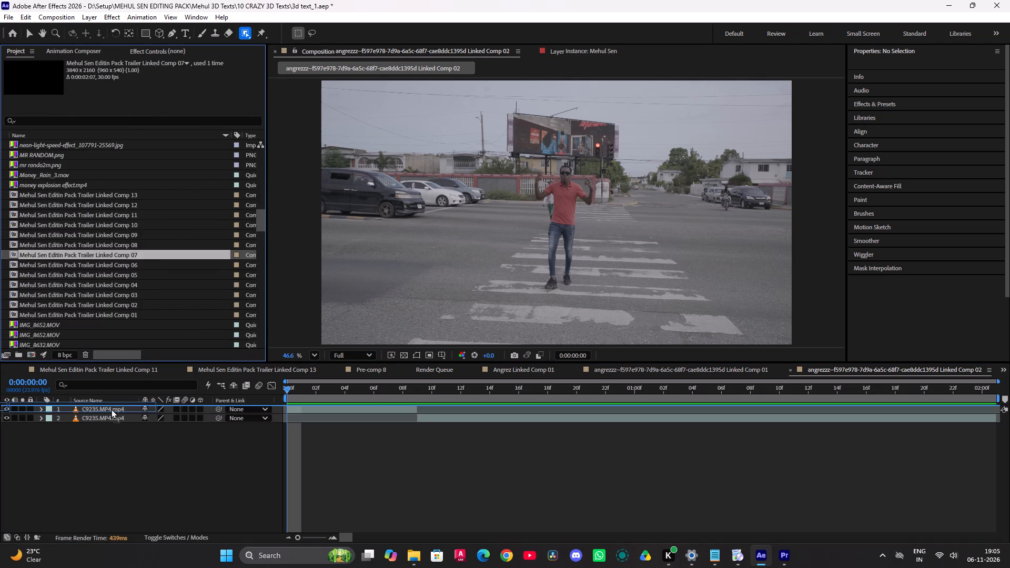
drag(111, 409, 111, 408)
Preview the text layer over the footage from the start of the comp.
key(space)
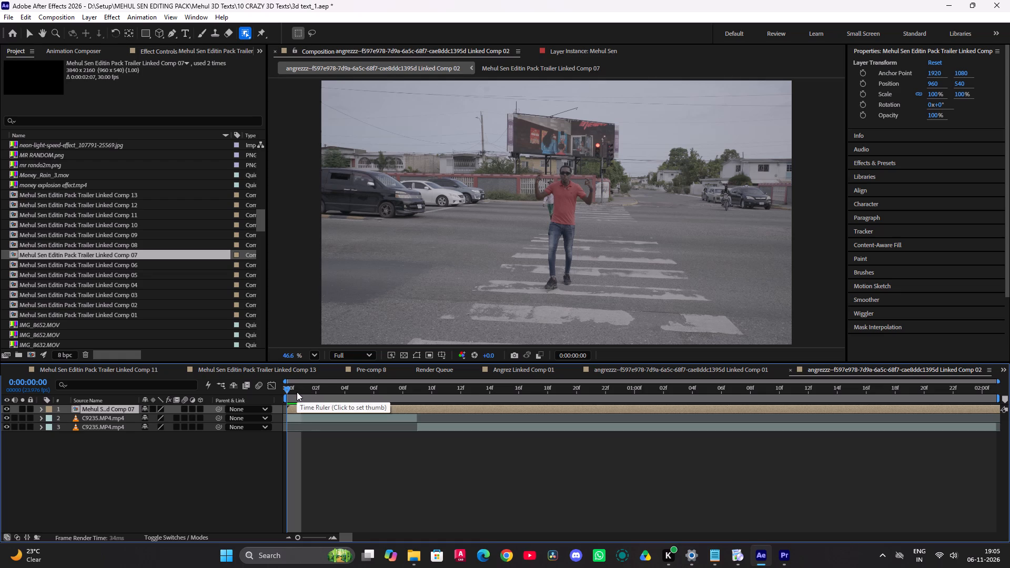
drag(297, 392, 450, 407)
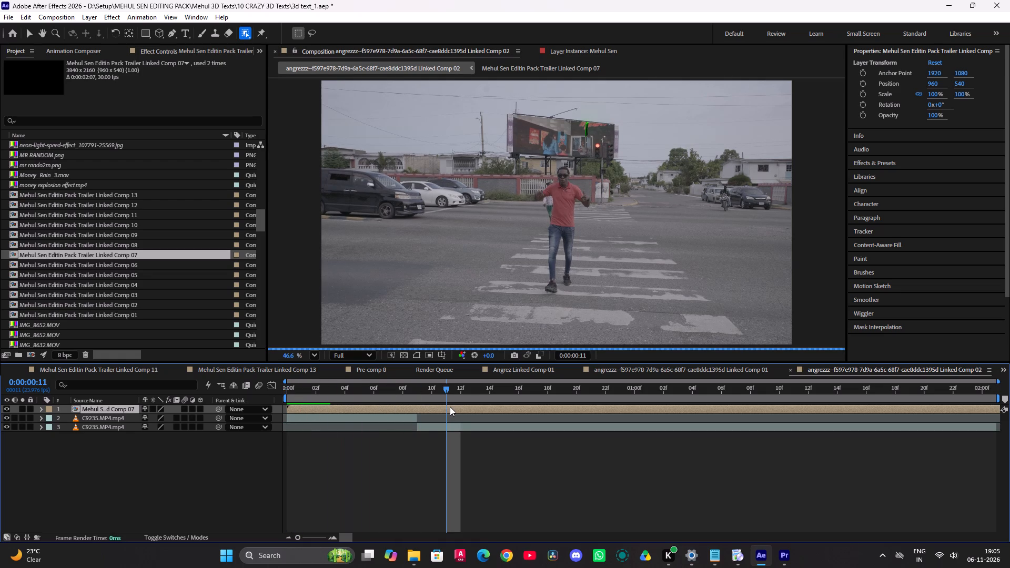
drag(438, 394, 271, 406)
click(353, 482)
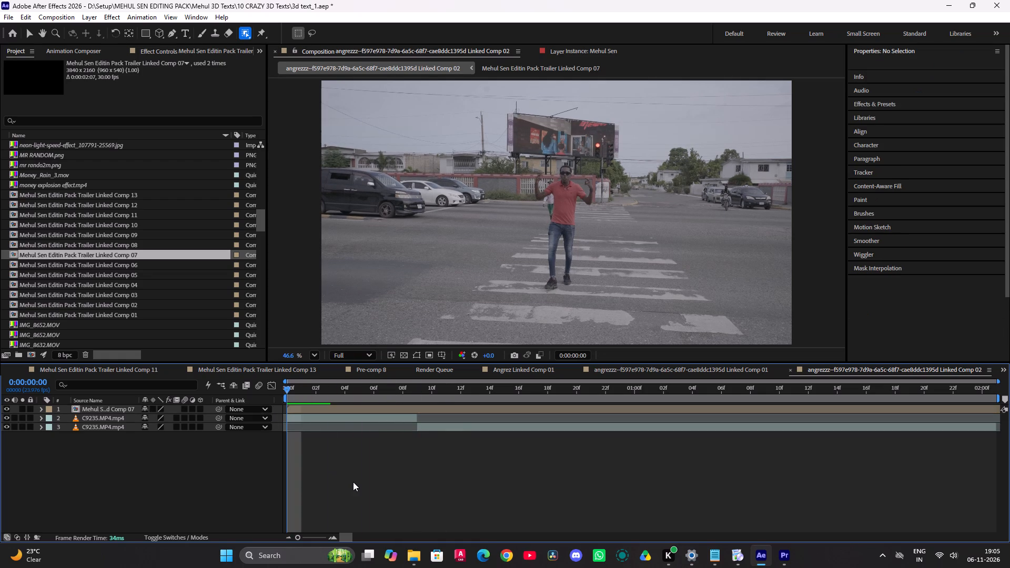
key(space)
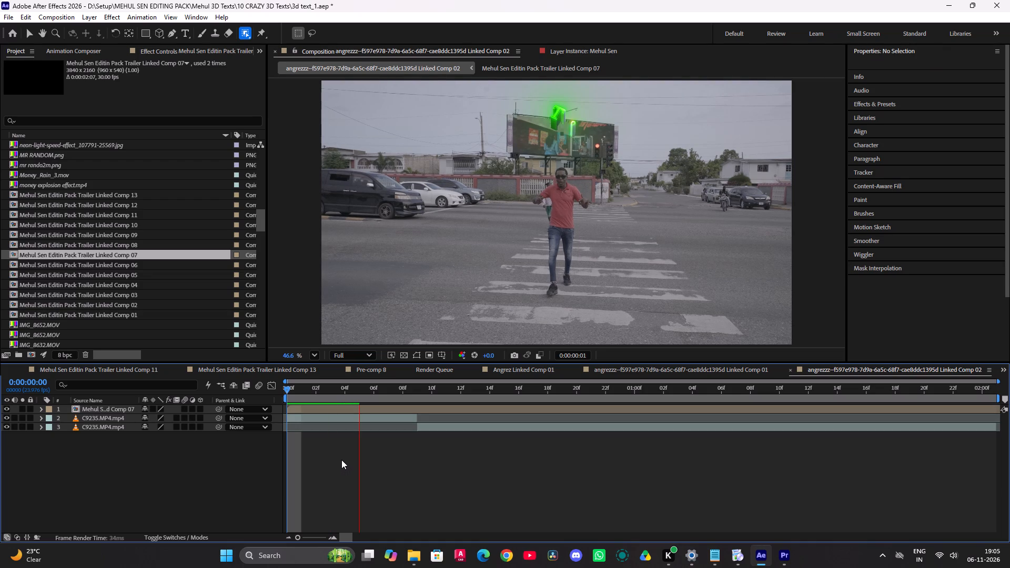
drag(348, 397, 312, 401)
Set the preview resolution to Quarter, play the comp from the start and stop at frame 0:00:00:16.
click(348, 357)
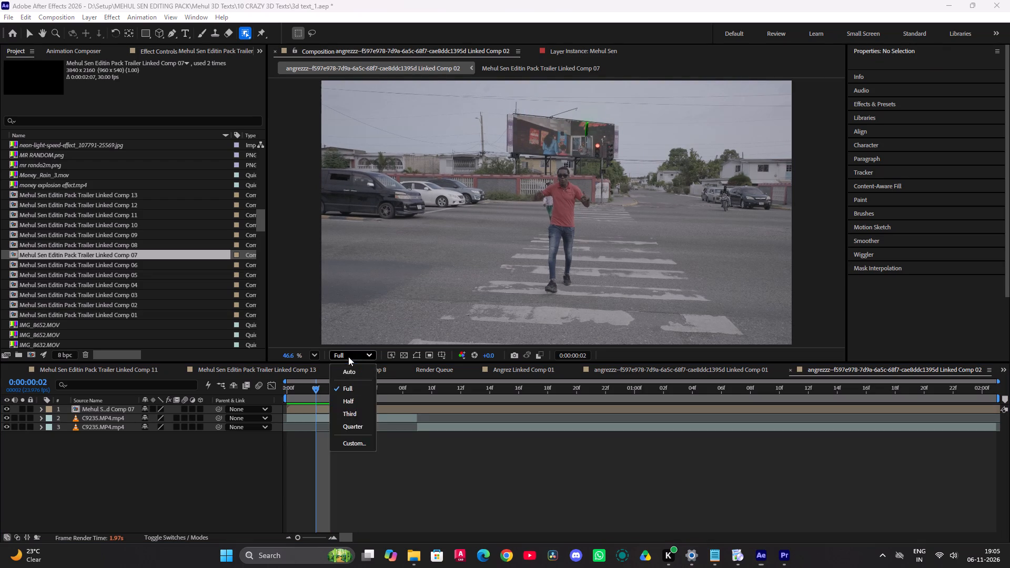
click(355, 428)
drag(315, 393, 248, 407)
key(space)
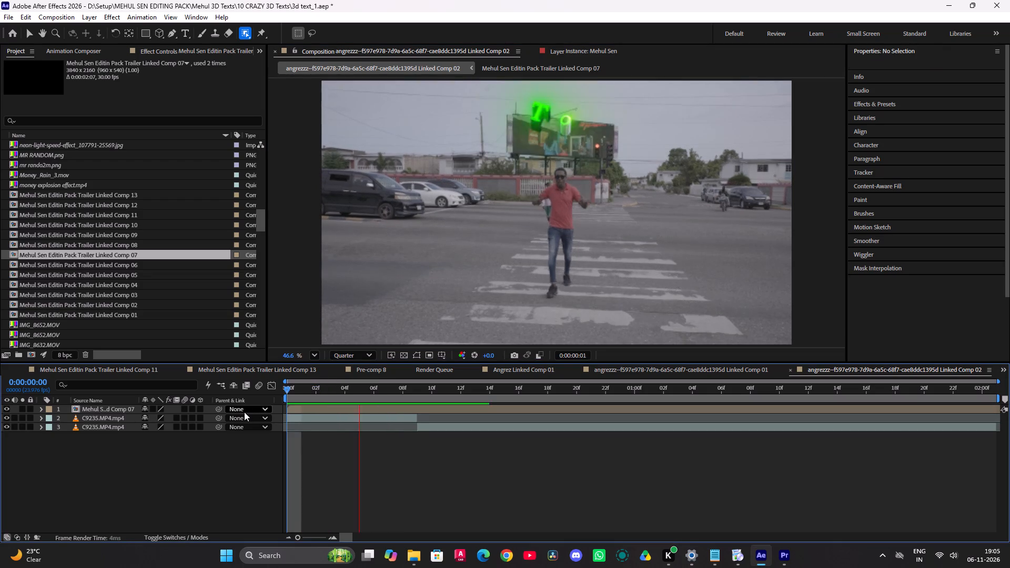
key(space)
drag(484, 398, 519, 401)
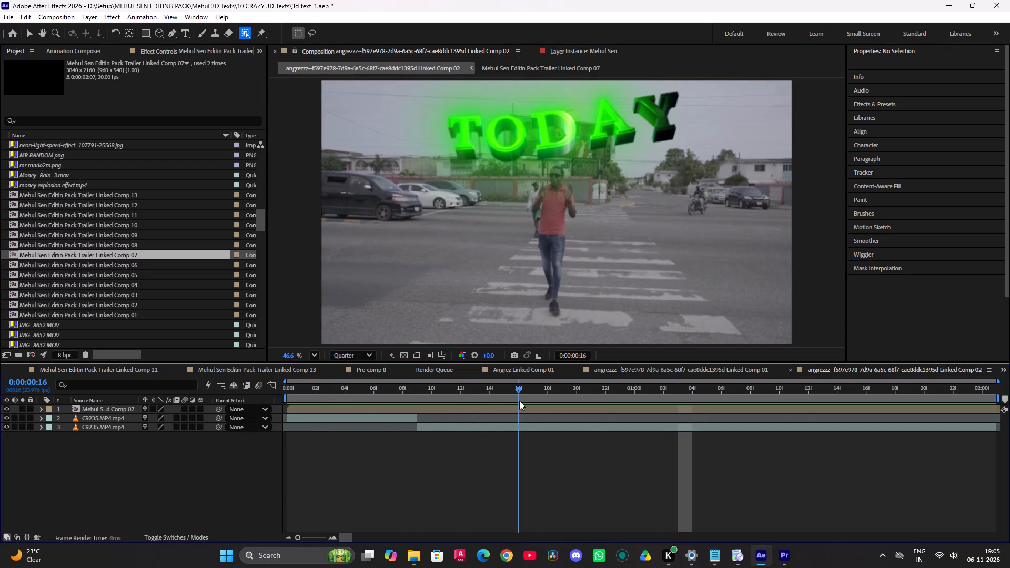
drag(519, 401, 520, 401)
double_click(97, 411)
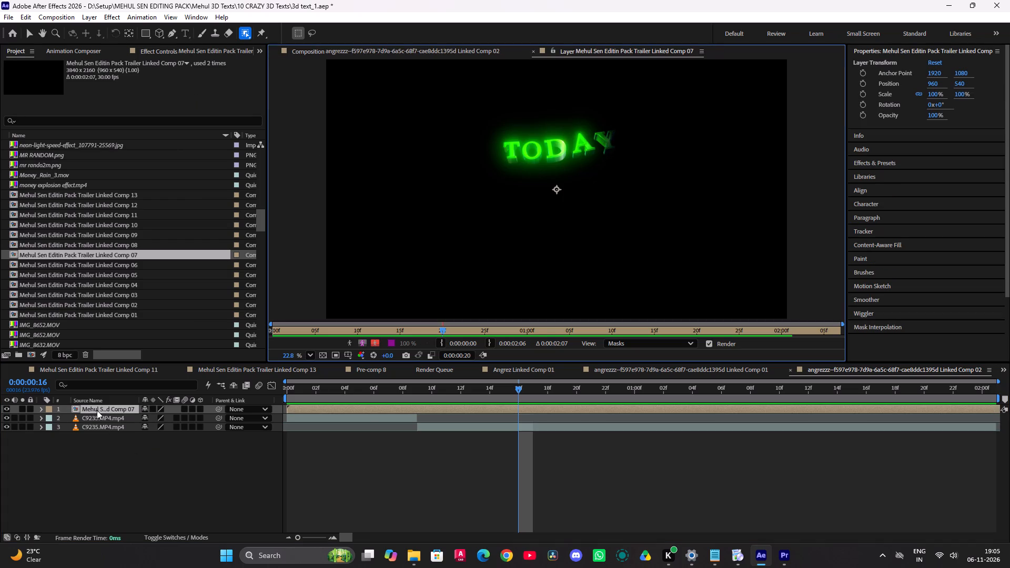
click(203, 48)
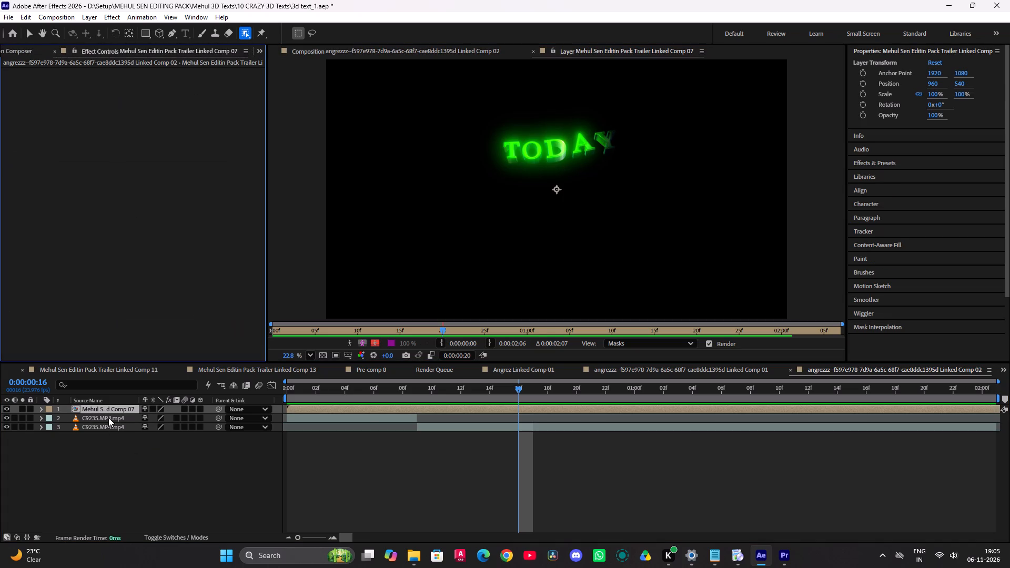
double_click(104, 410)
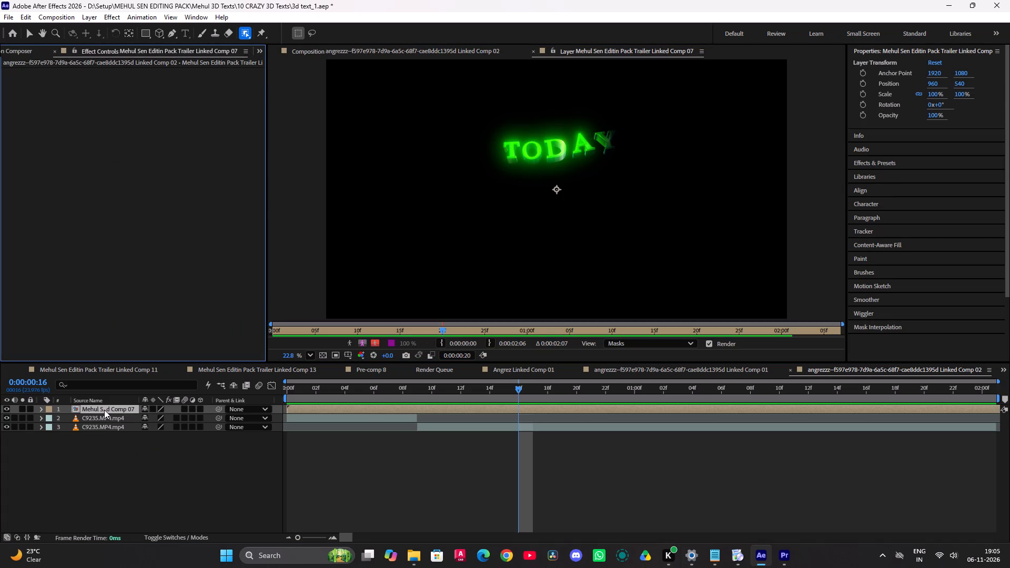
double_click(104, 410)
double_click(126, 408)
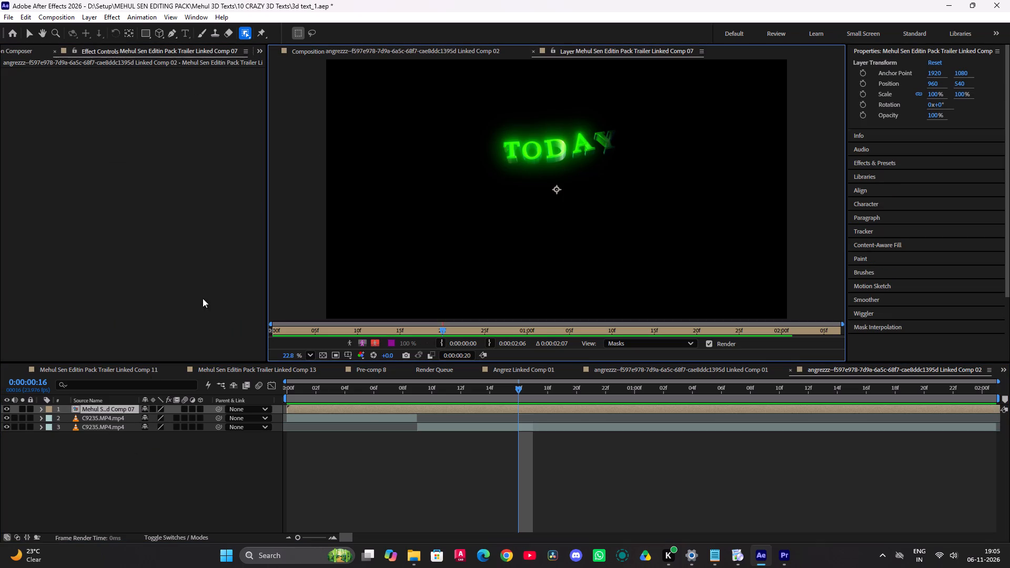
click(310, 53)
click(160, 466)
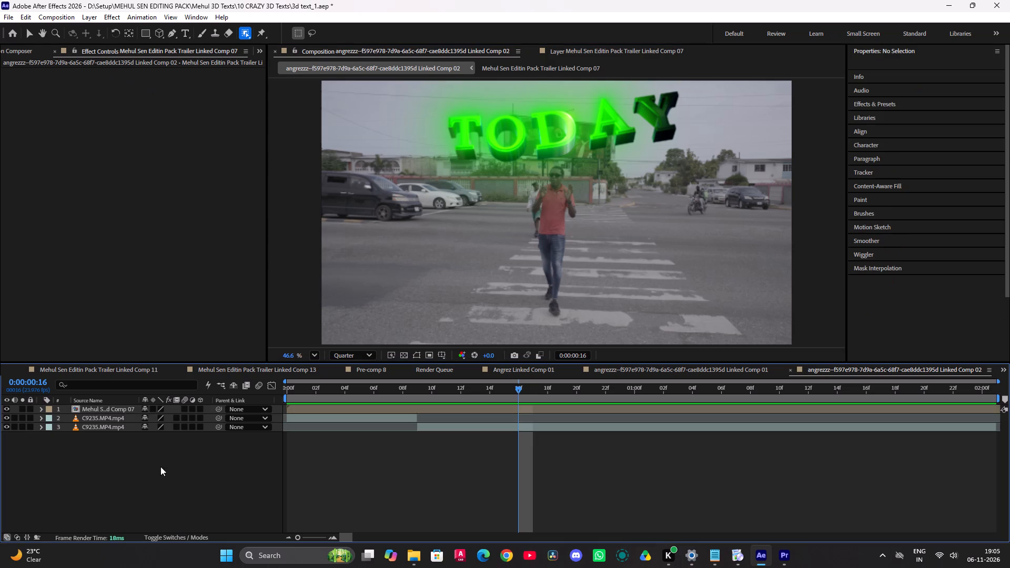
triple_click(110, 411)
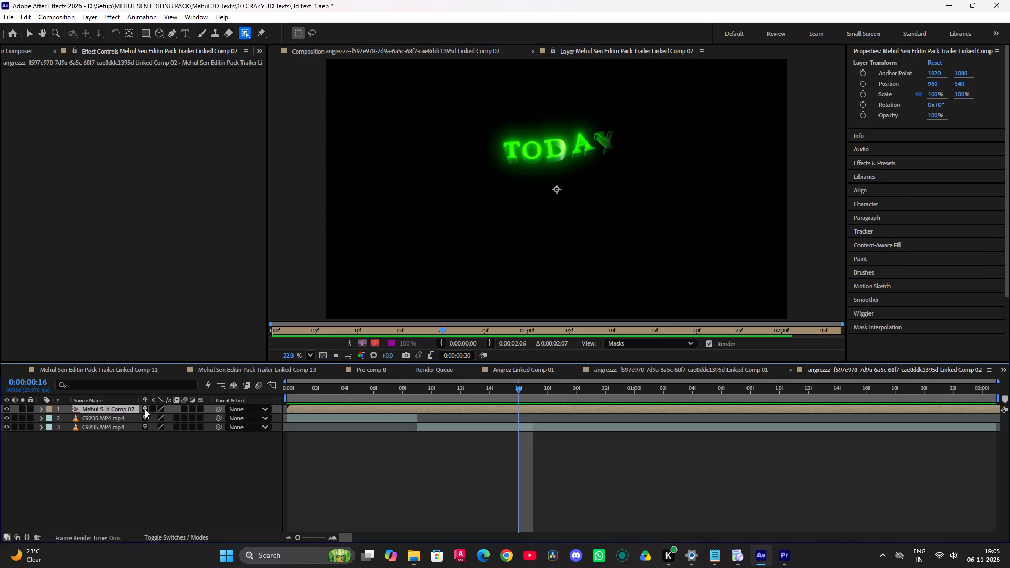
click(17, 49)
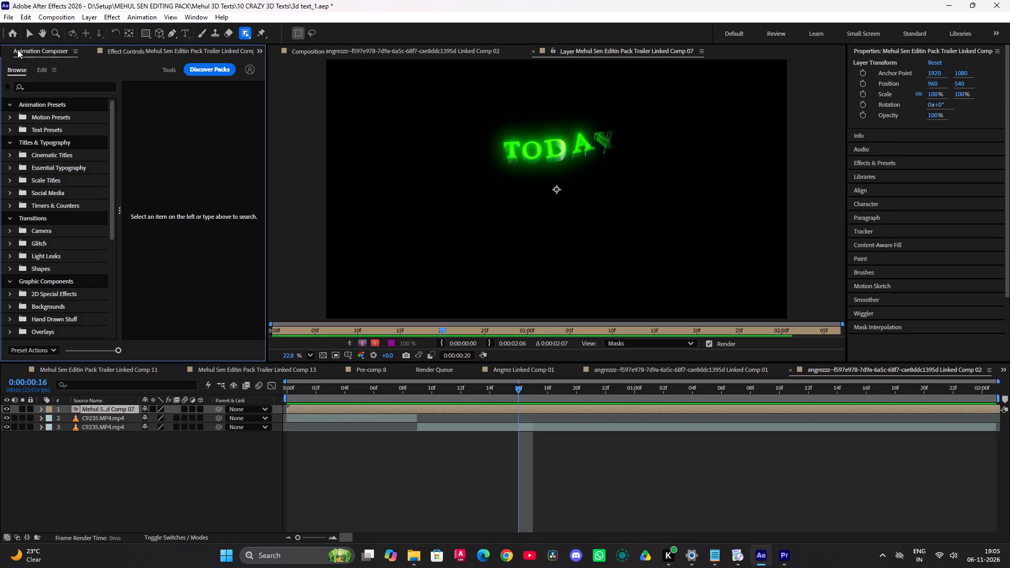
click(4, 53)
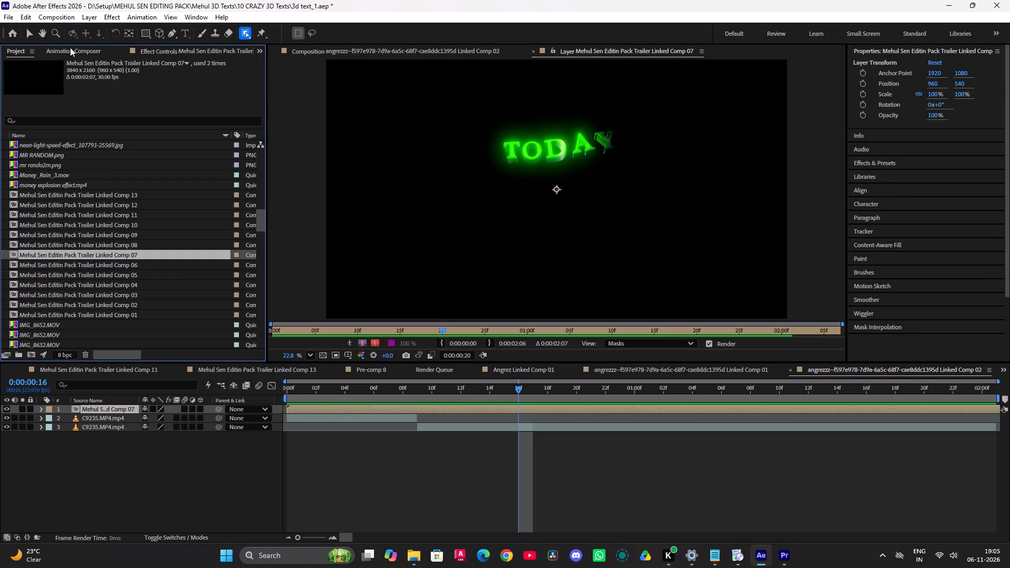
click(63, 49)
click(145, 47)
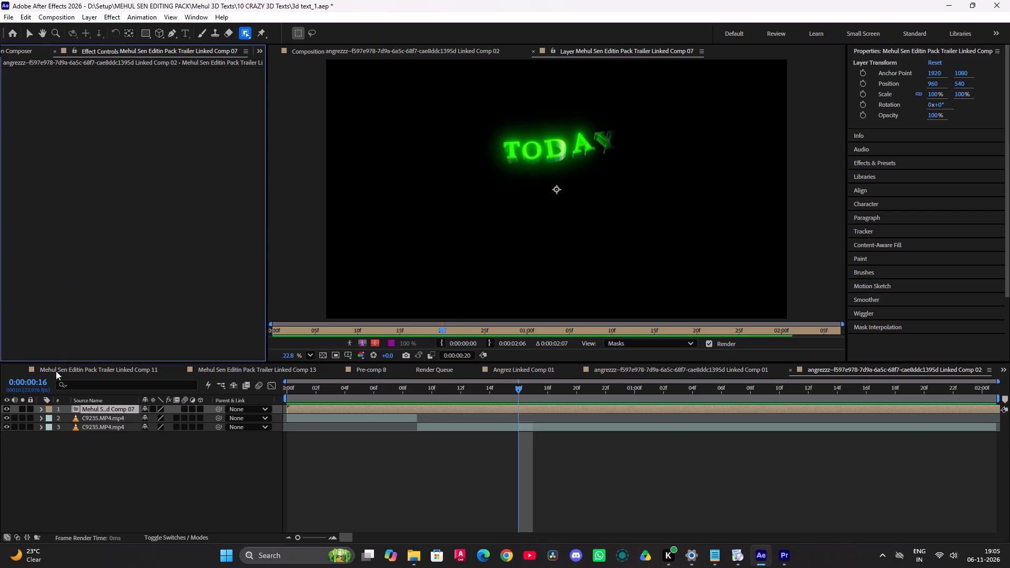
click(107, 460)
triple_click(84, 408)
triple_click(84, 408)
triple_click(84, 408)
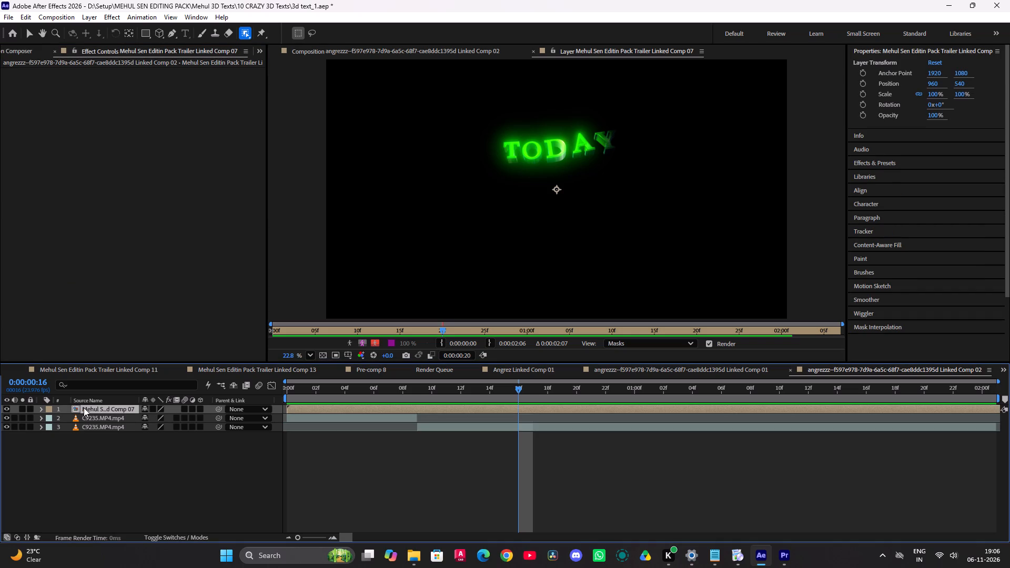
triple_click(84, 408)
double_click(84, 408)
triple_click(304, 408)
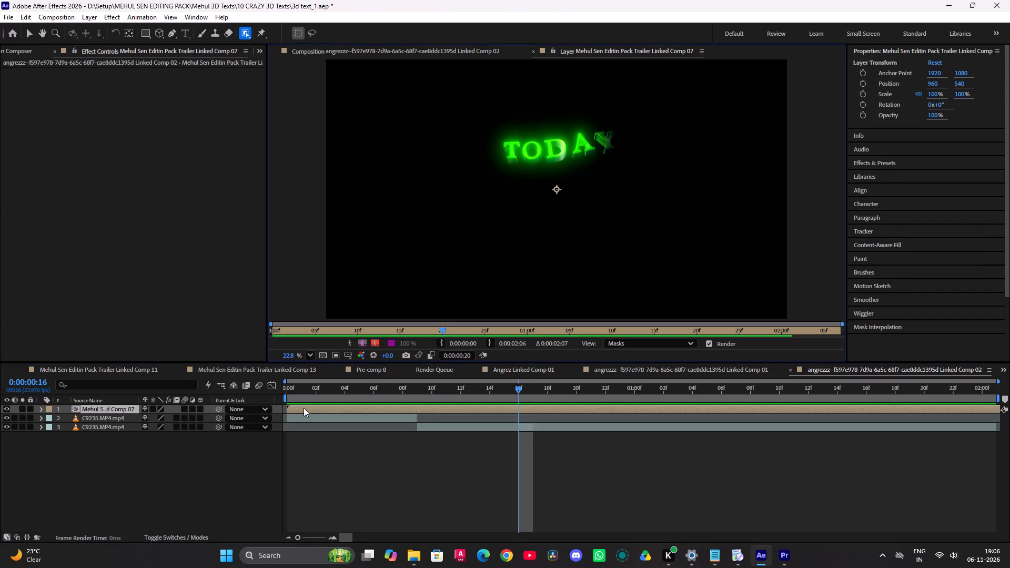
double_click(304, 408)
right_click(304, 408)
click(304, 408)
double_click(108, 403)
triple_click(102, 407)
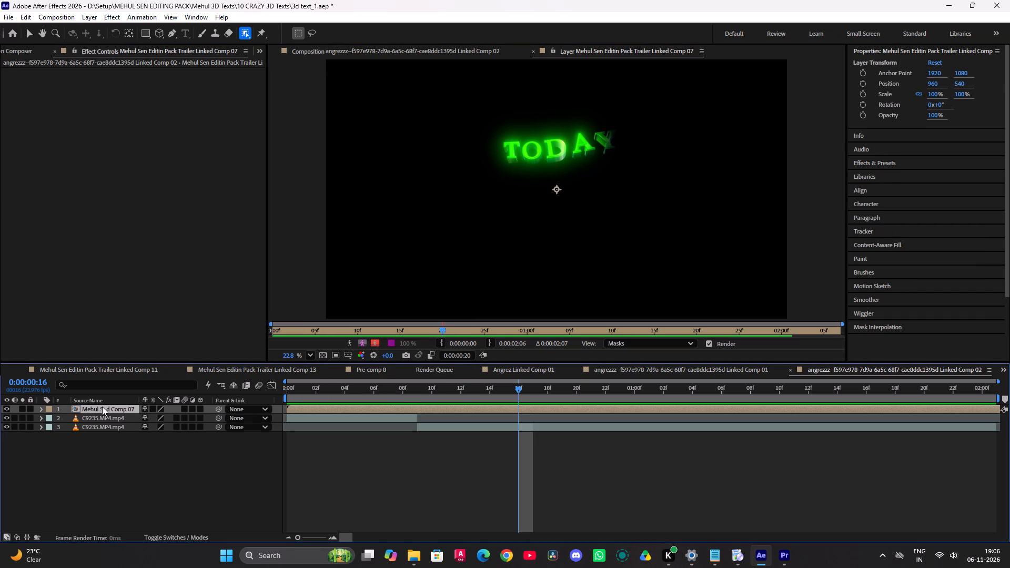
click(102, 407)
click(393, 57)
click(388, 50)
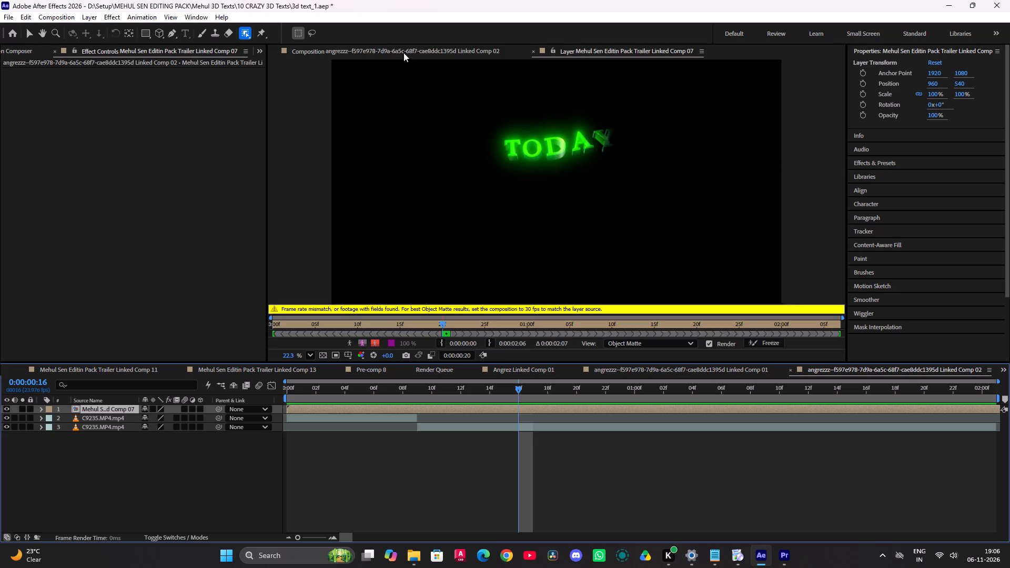
Switch to the Selection tool and open the nested Linked Comp 07 text comp from its layer.
click(26, 29)
click(98, 473)
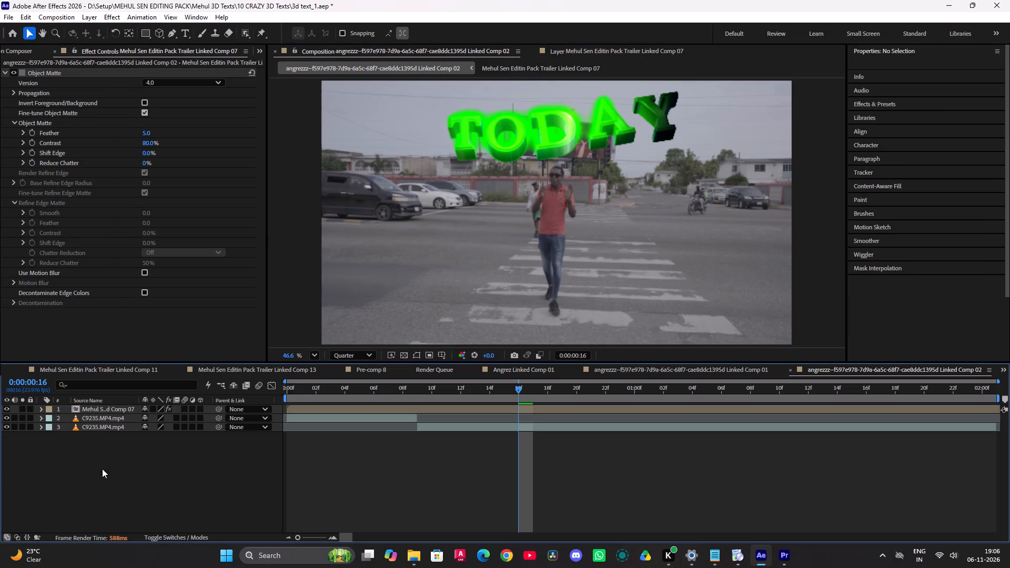
double_click(110, 405)
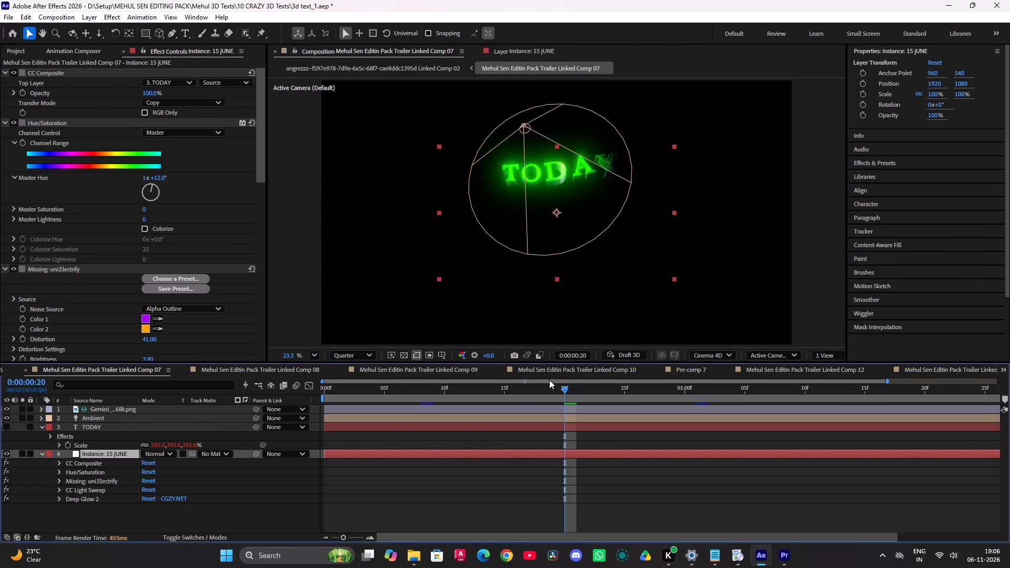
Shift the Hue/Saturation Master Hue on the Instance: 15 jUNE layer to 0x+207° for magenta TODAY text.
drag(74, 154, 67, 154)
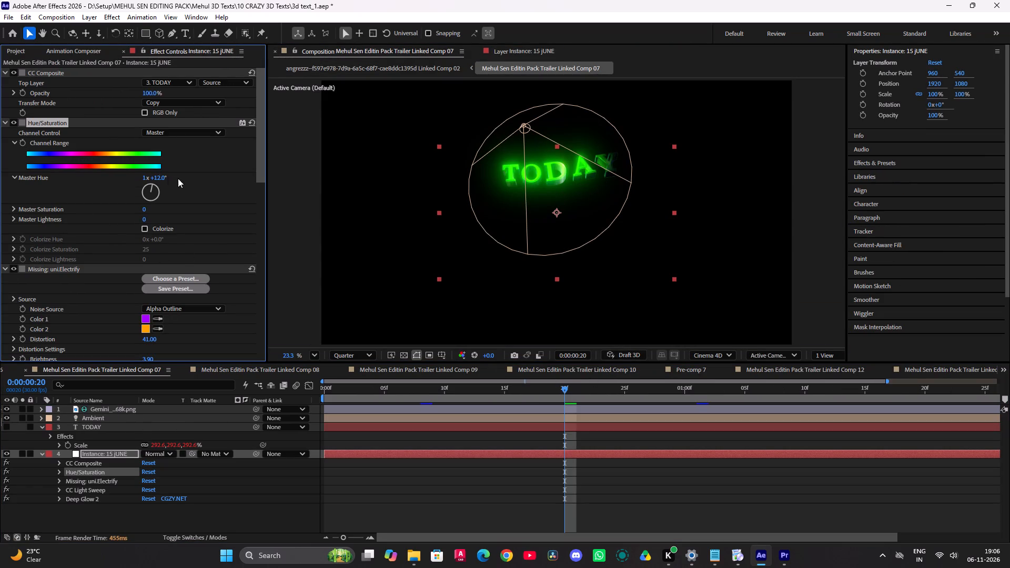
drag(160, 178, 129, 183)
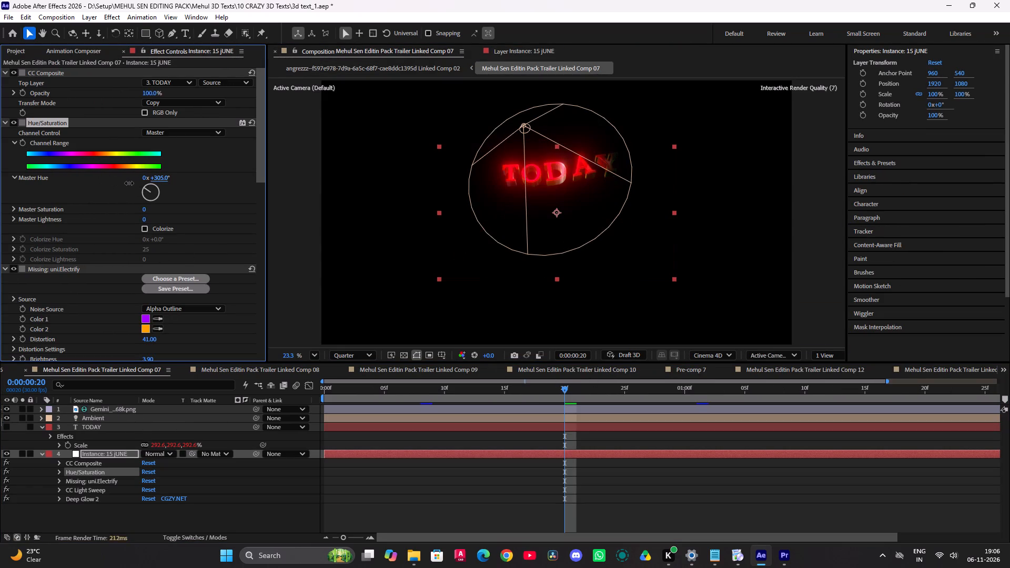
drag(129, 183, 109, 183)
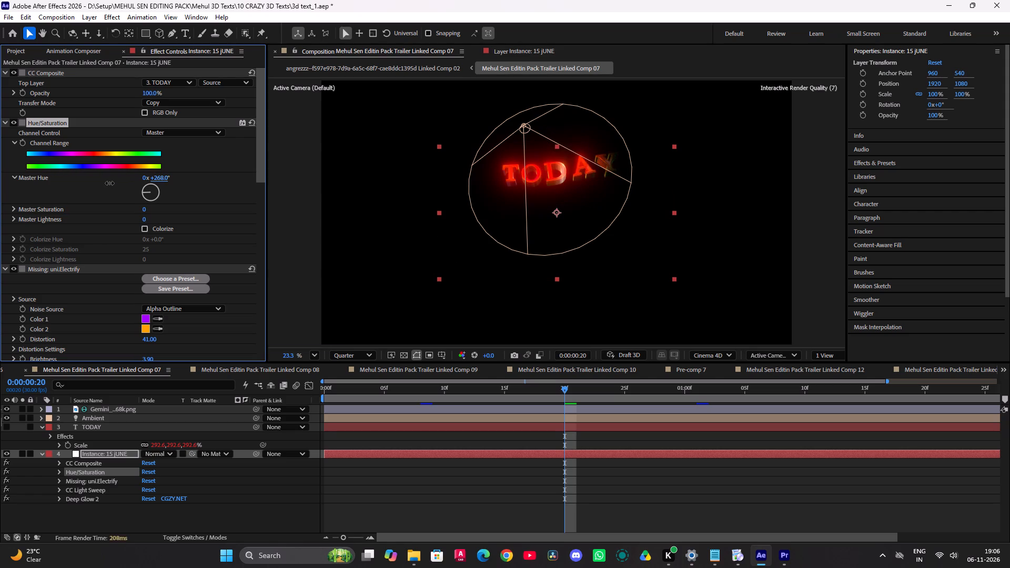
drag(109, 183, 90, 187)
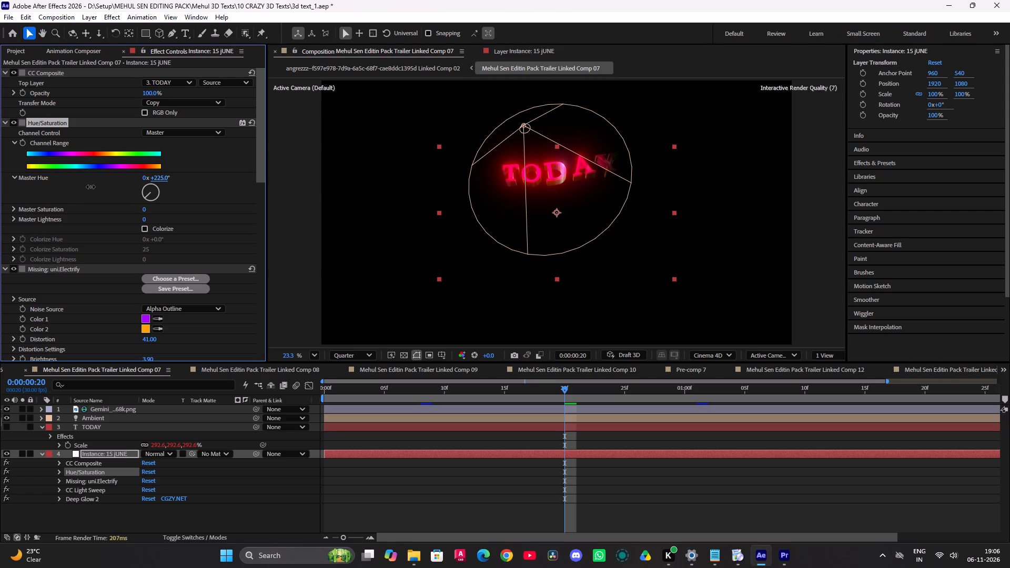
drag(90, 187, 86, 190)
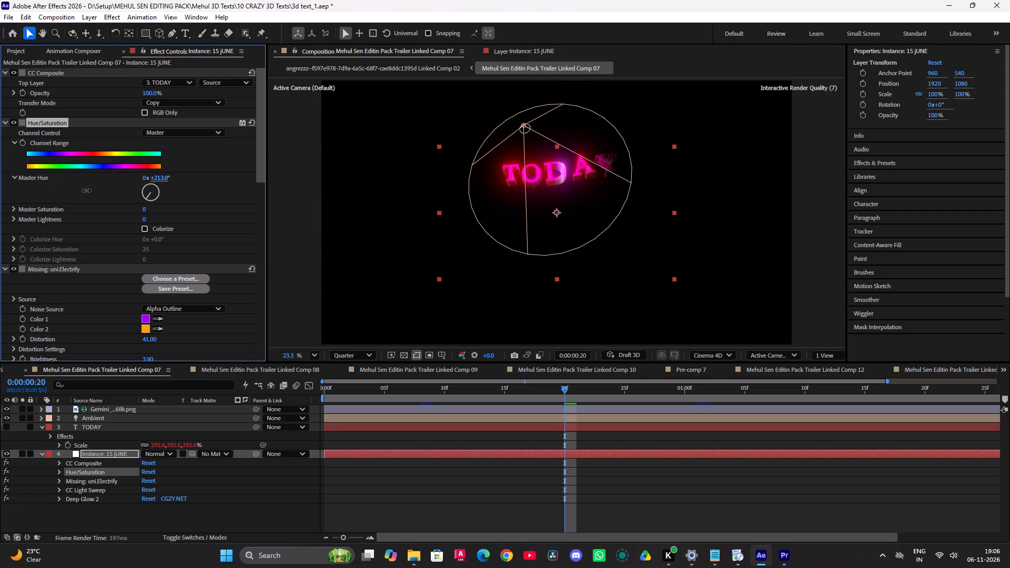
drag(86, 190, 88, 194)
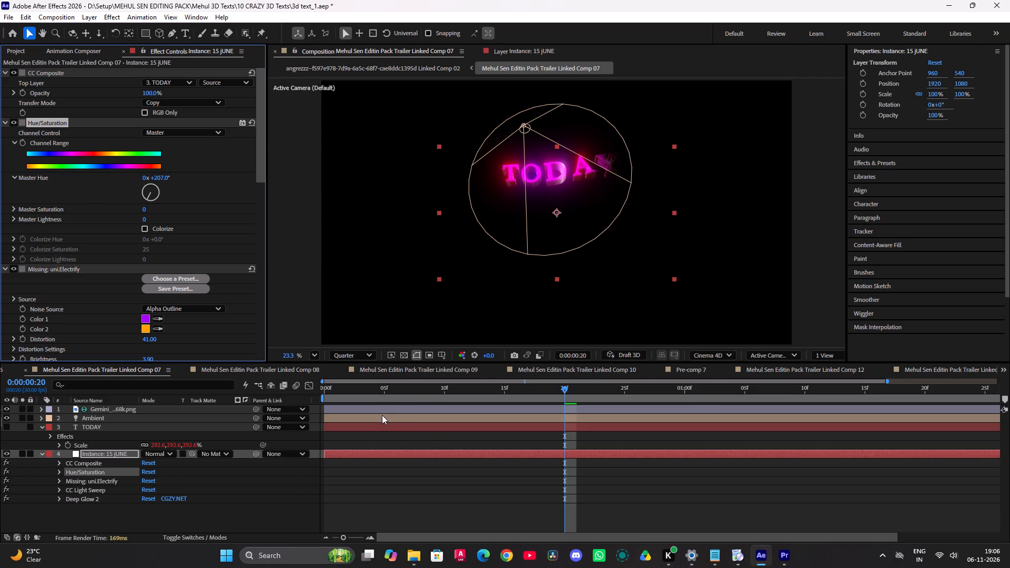
Return to the angrezzz Linked Comp 02 comp and preview the recoloured text over the footage from the start.
click(1002, 367)
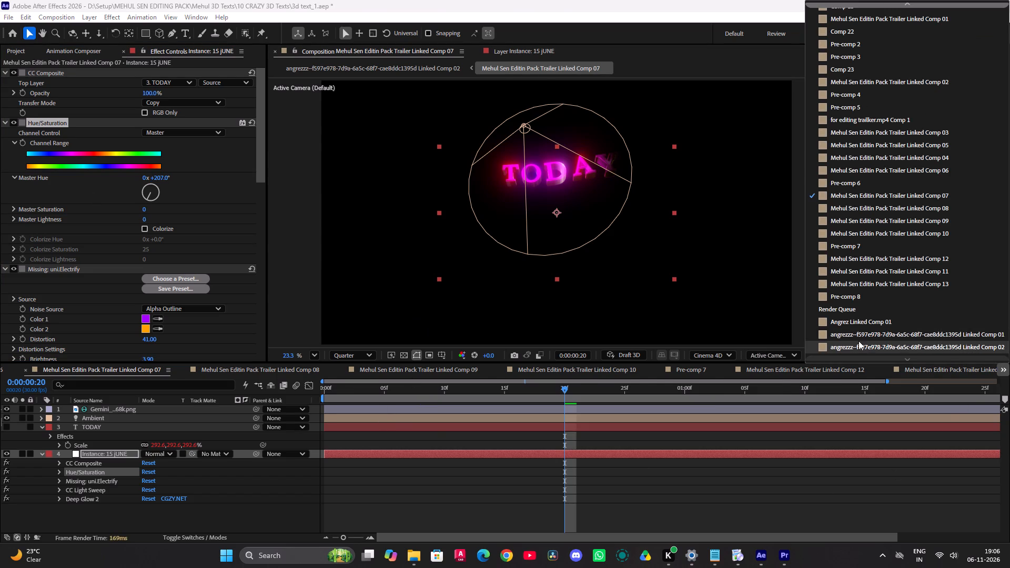
click(856, 343)
drag(513, 388, 305, 386)
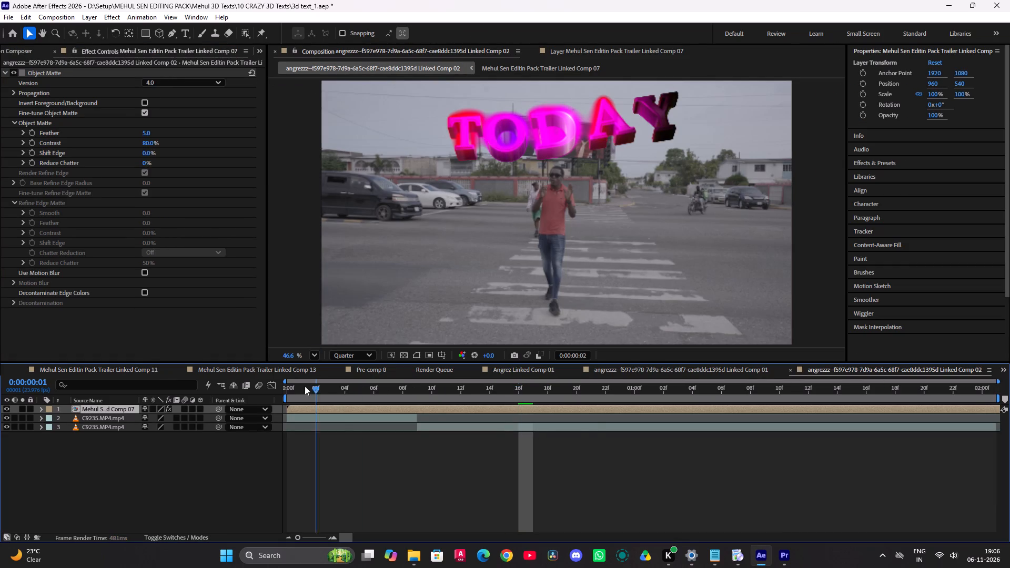
drag(305, 386, 281, 388)
click(395, 461)
key(space)
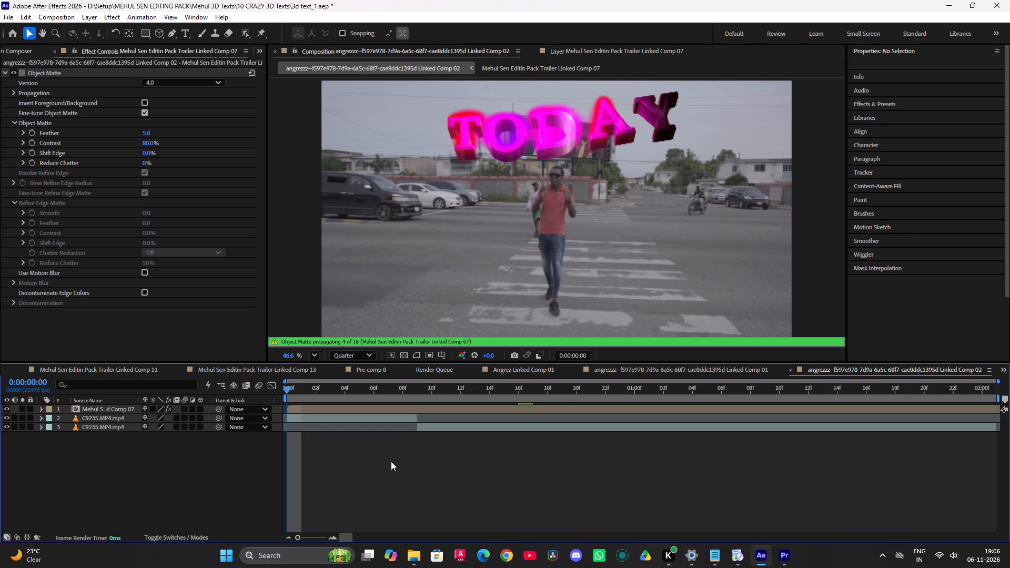
click(438, 462)
key(space)
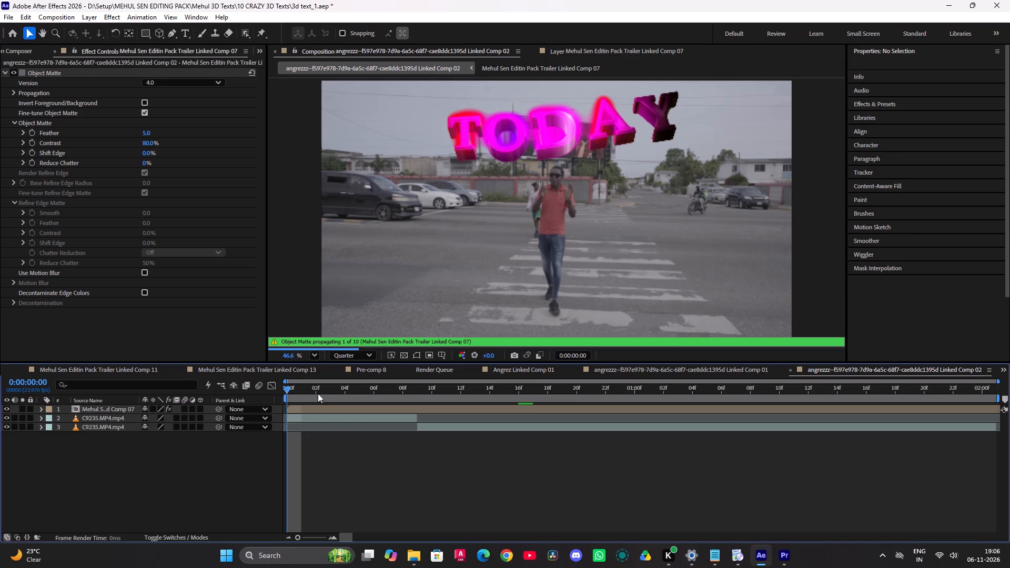
click(316, 393)
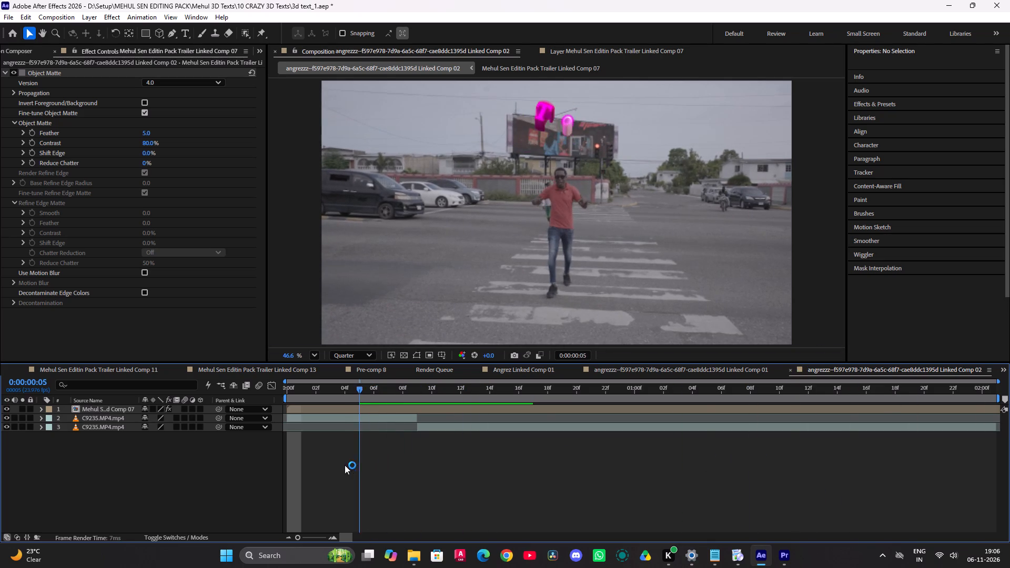
click(464, 454)
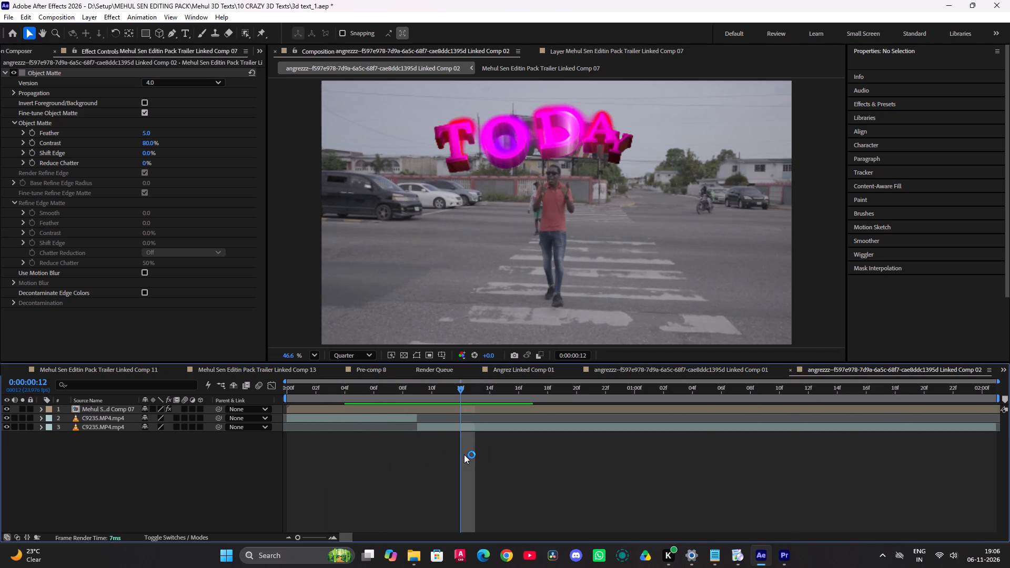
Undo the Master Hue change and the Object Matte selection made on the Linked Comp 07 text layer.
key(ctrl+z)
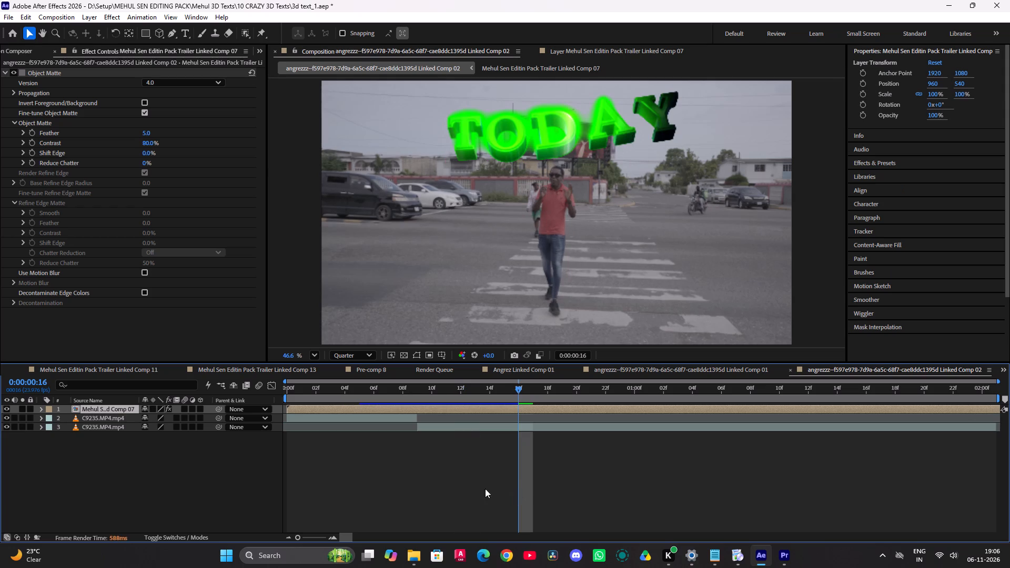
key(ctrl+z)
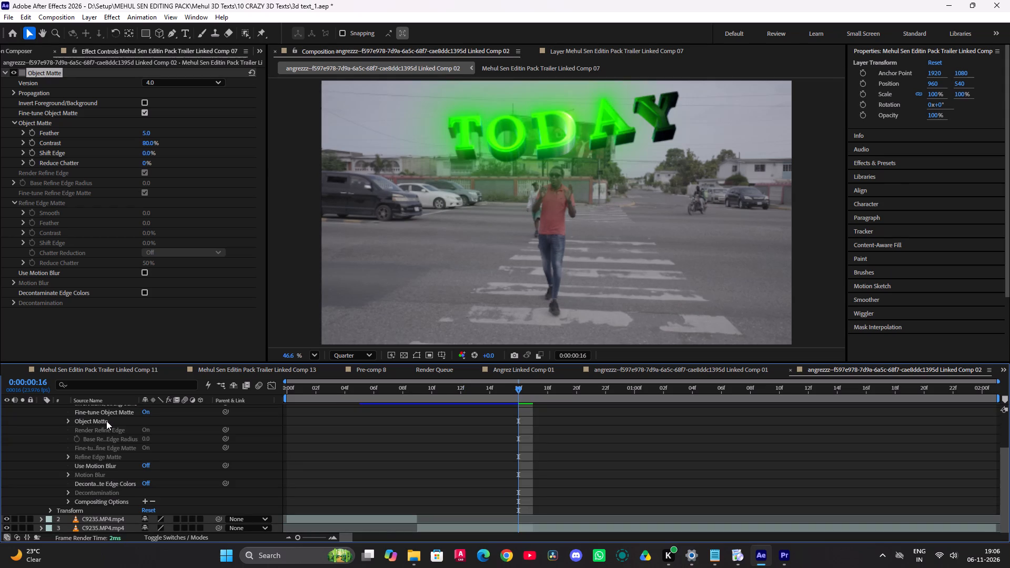
Reopen the Linked Comp 07 text comp and set its Hue/Saturation Master Hue to 0x+202° for magenta-purple TODAY text.
scroll(113, 451, up, 5)
double_click(100, 405)
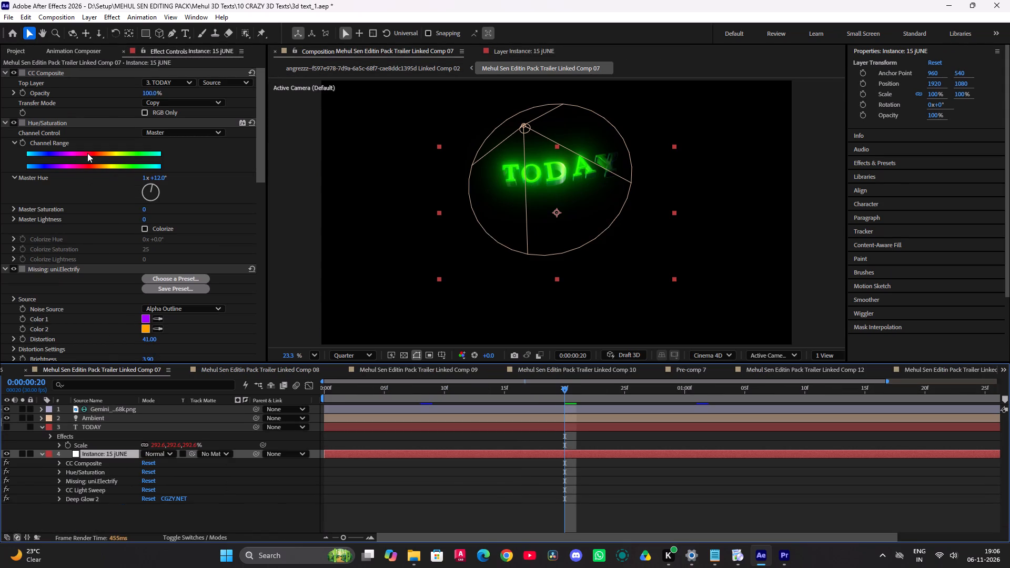
drag(158, 176, 129, 182)
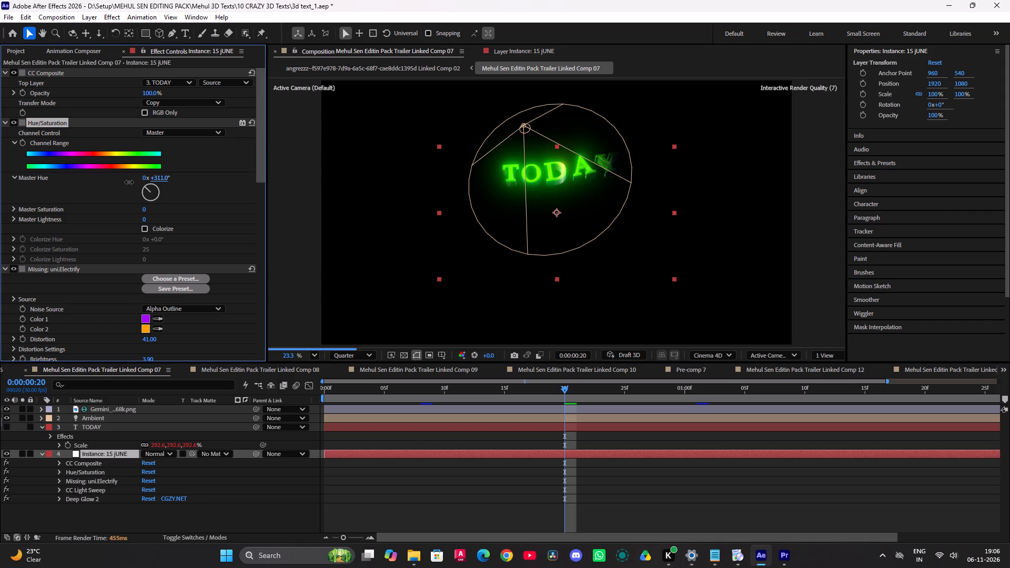
drag(129, 182, 108, 186)
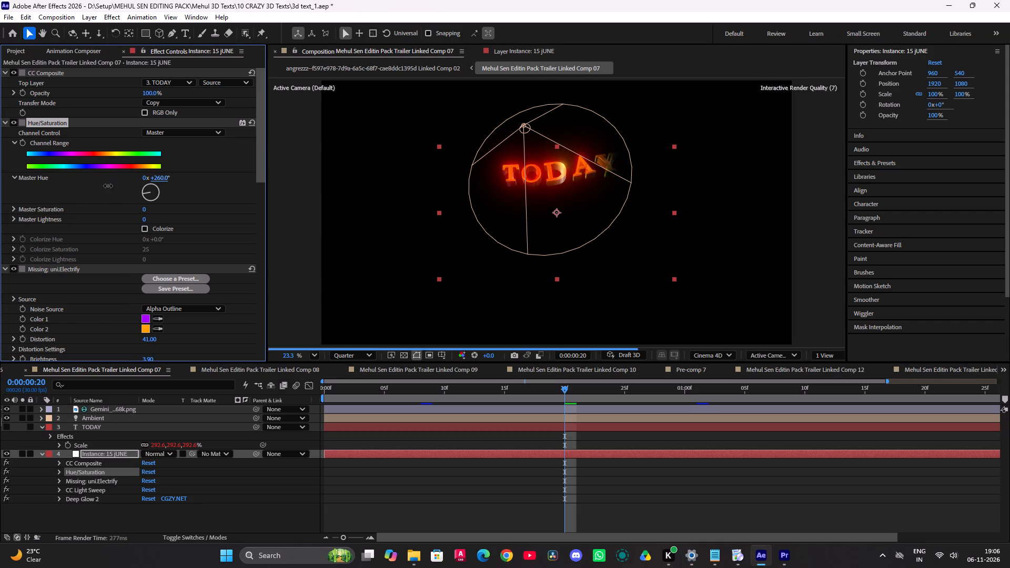
drag(108, 186, 95, 187)
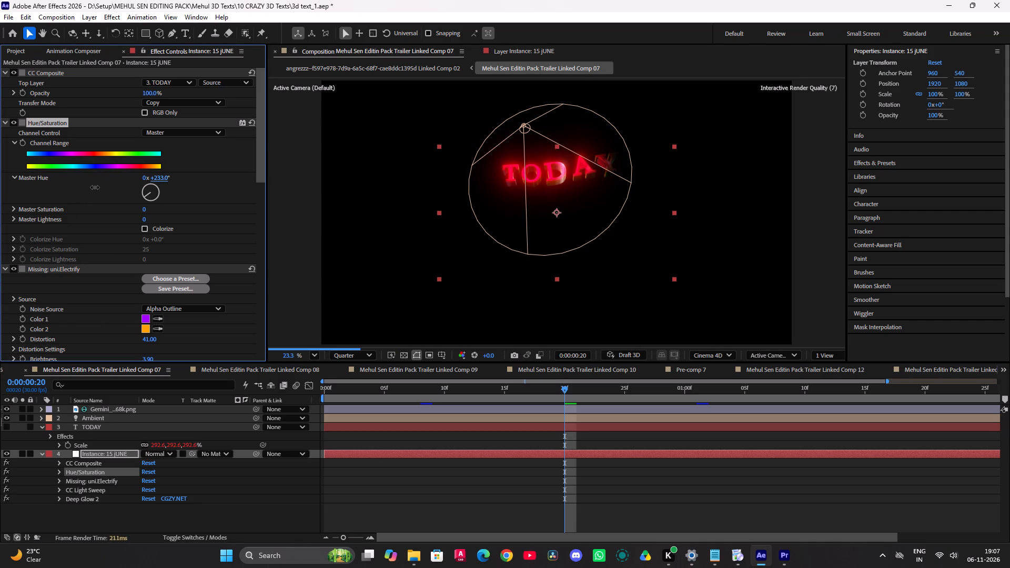
drag(95, 187, 83, 192)
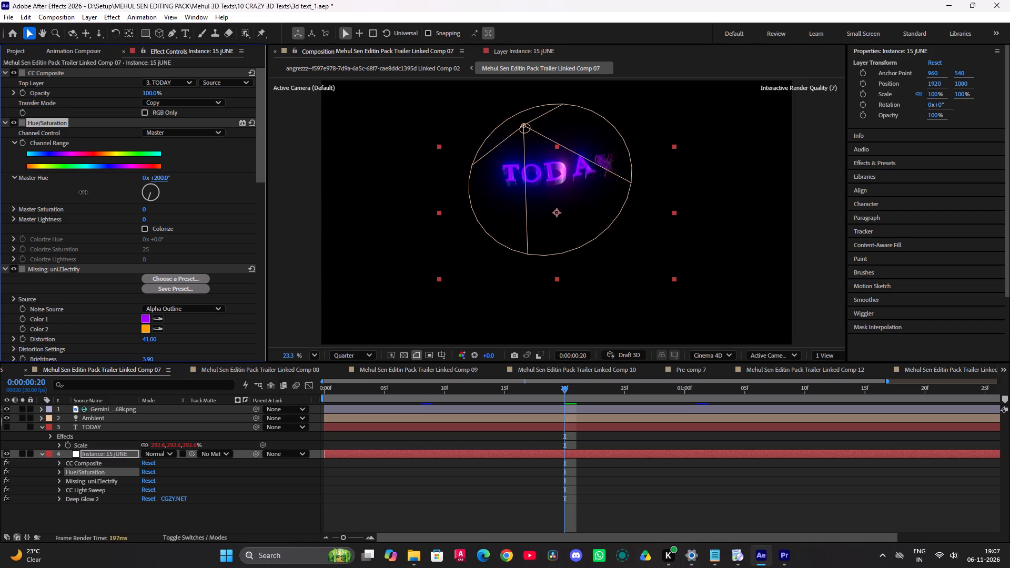
drag(83, 192, 84, 192)
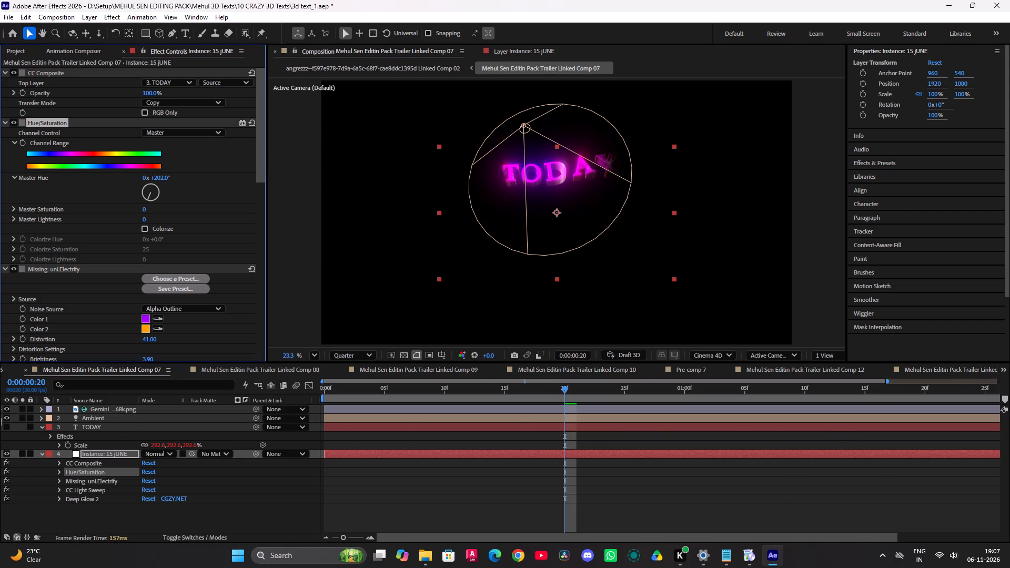
Return to the angrezzz Linked Comp 02 comp, collapse the text layer's properties and preview the recoloured TODAY text from the start.
click(1003, 368)
click(887, 345)
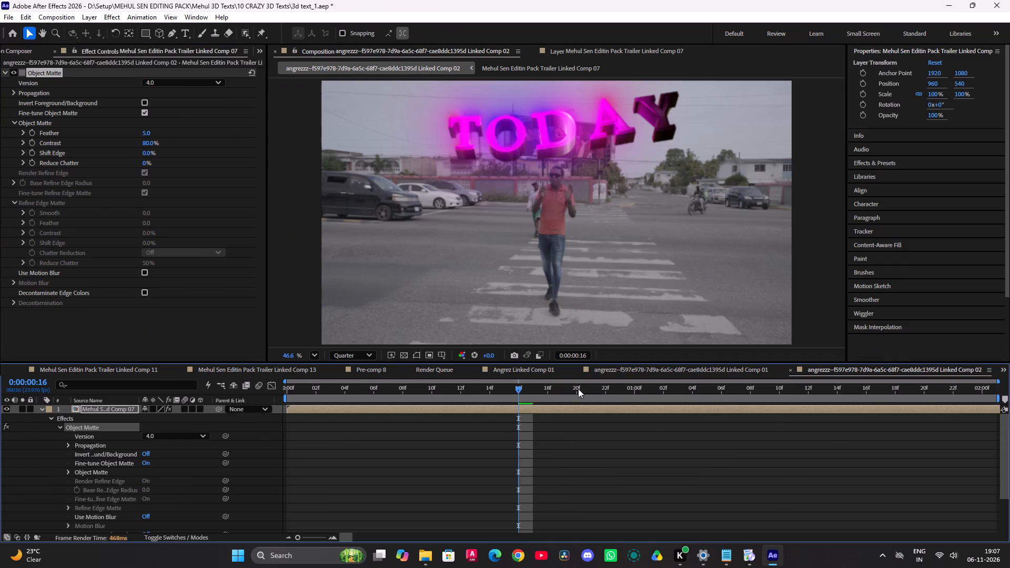
click(44, 411)
drag(349, 395, 181, 423)
click(458, 462)
key(space)
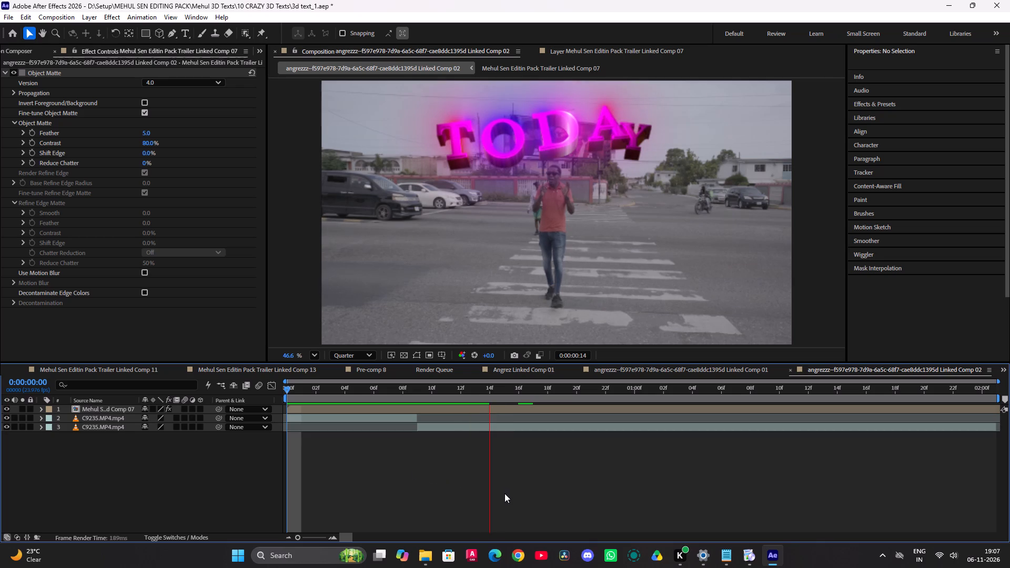
drag(474, 394, 296, 404)
key(space)
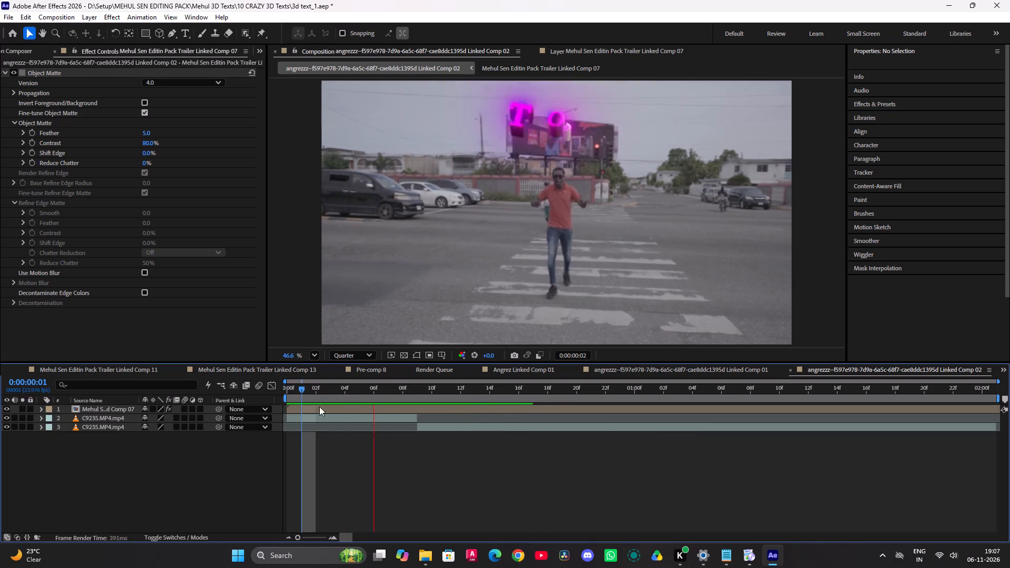
key(space)
Turn on the Title/Action Safe guides in the composition view.
click(442, 351)
click(464, 369)
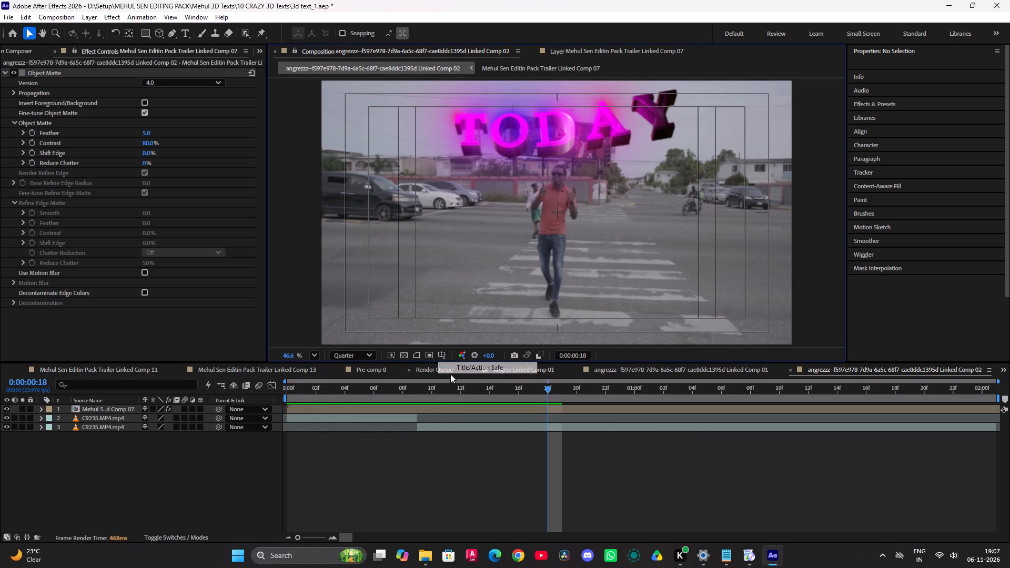
Replay the opening of the comp several times to check how the TODAY text animates against the walking man.
drag(419, 388, 239, 410)
key(space)
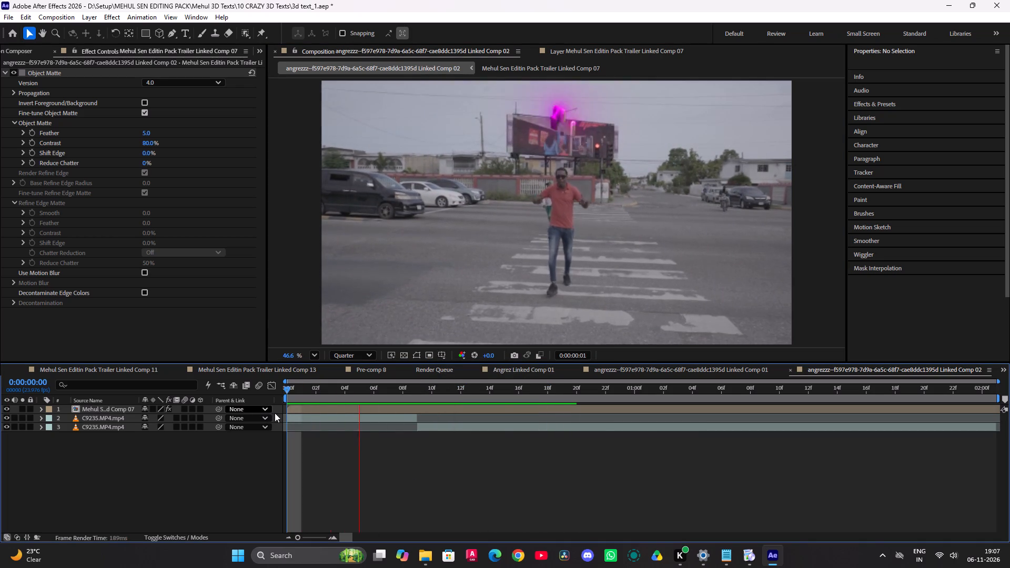
key(space)
drag(473, 384, 306, 411)
key(space)
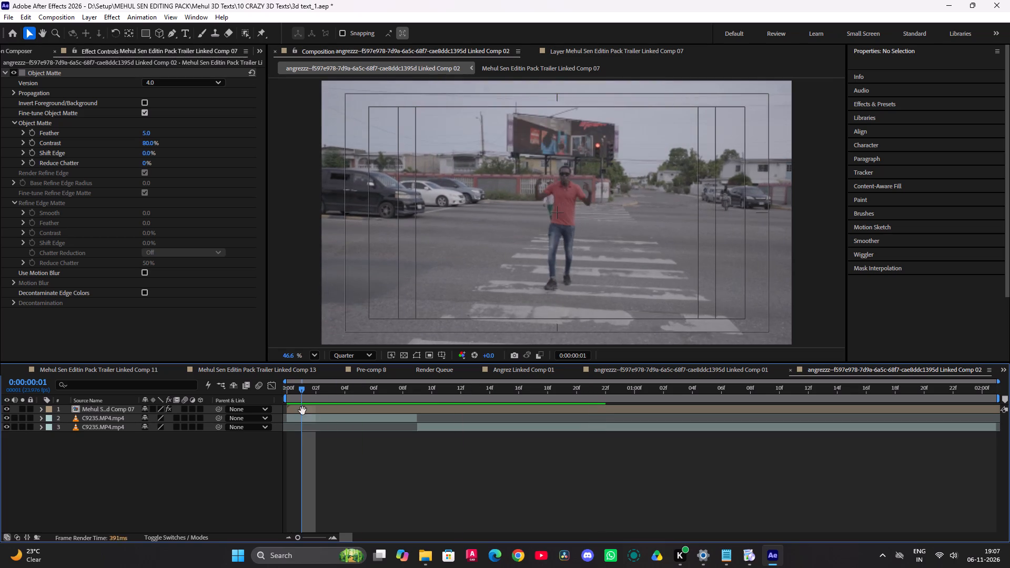
key(space)
drag(524, 391, 325, 414)
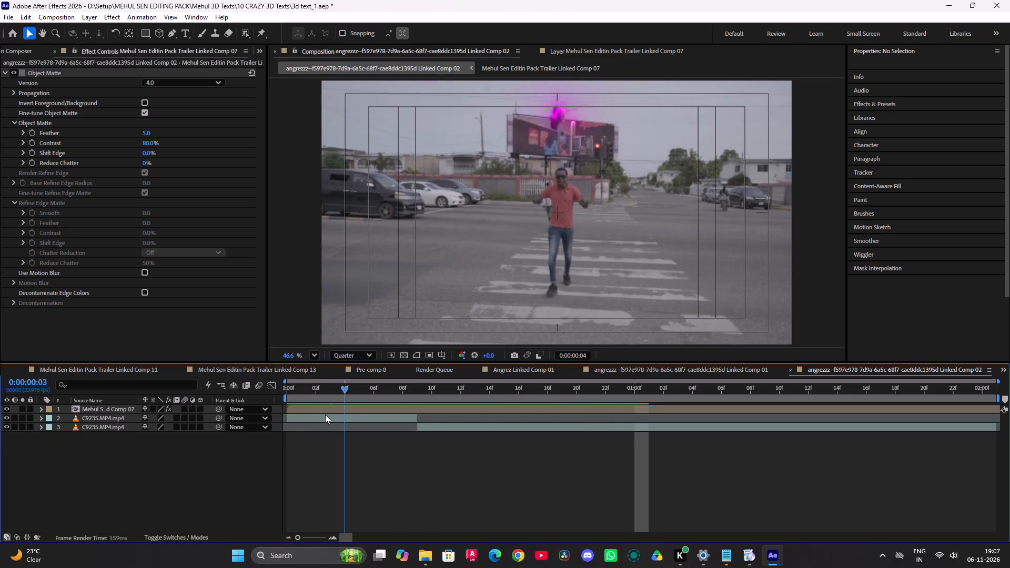
drag(325, 414, 311, 417)
key(space)
key(space)
Duplicate the second C9235.MP4 clip at the cut on frame 9 and open the copy in layer view for object matting.
drag(516, 391, 471, 392)
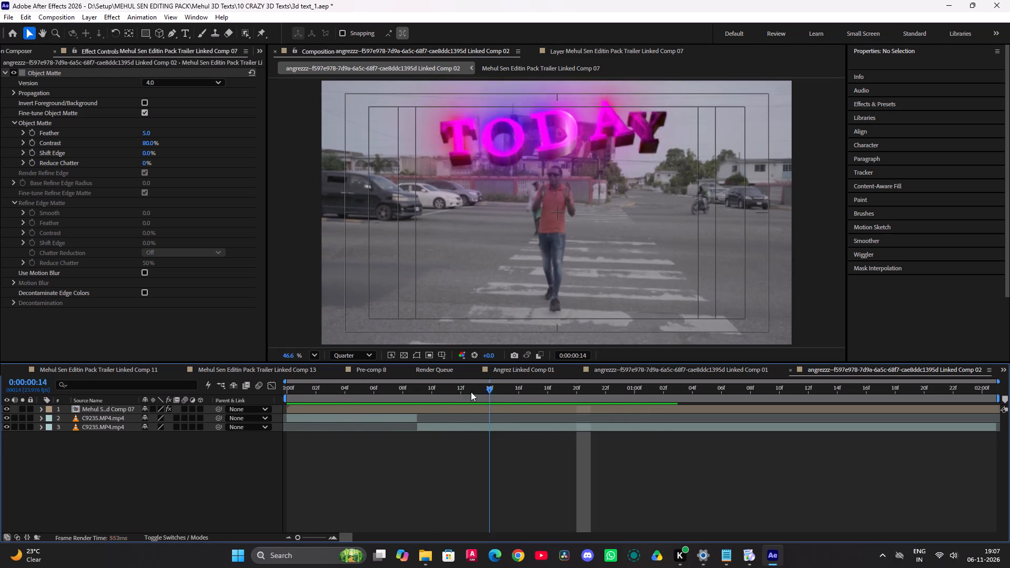
drag(471, 392, 416, 402)
click(430, 425)
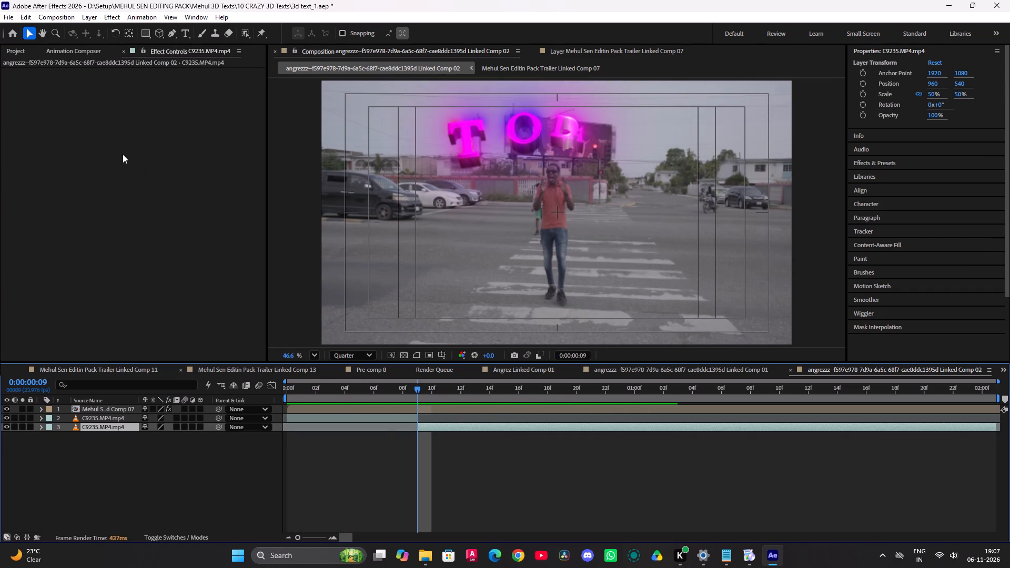
key(ctrl+d)
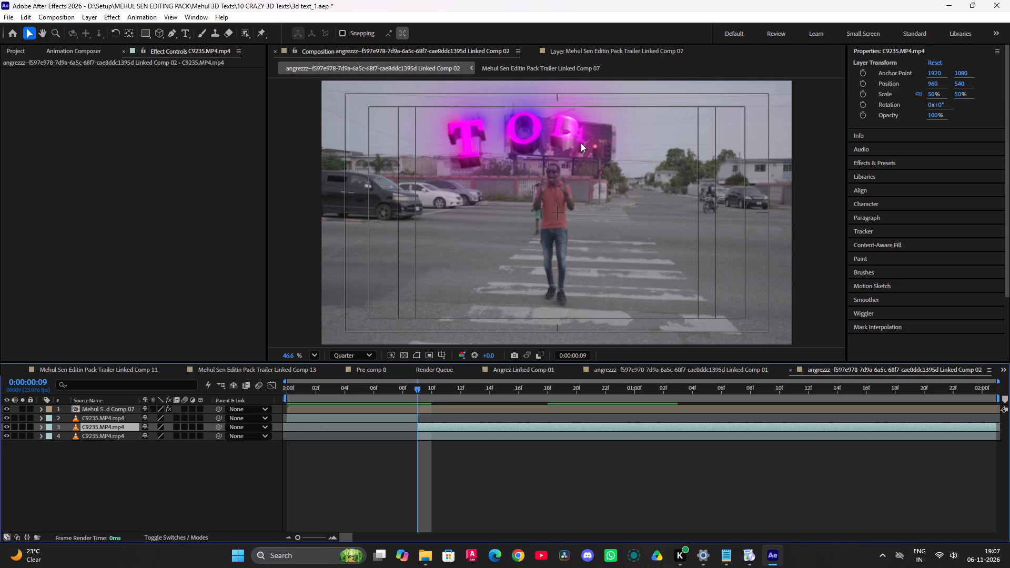
click(247, 33)
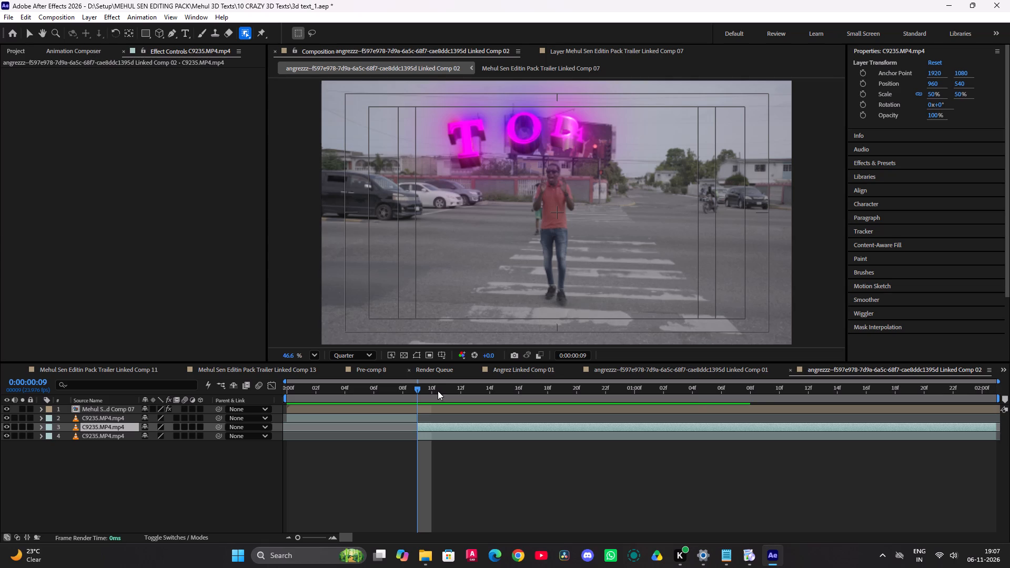
double_click(437, 430)
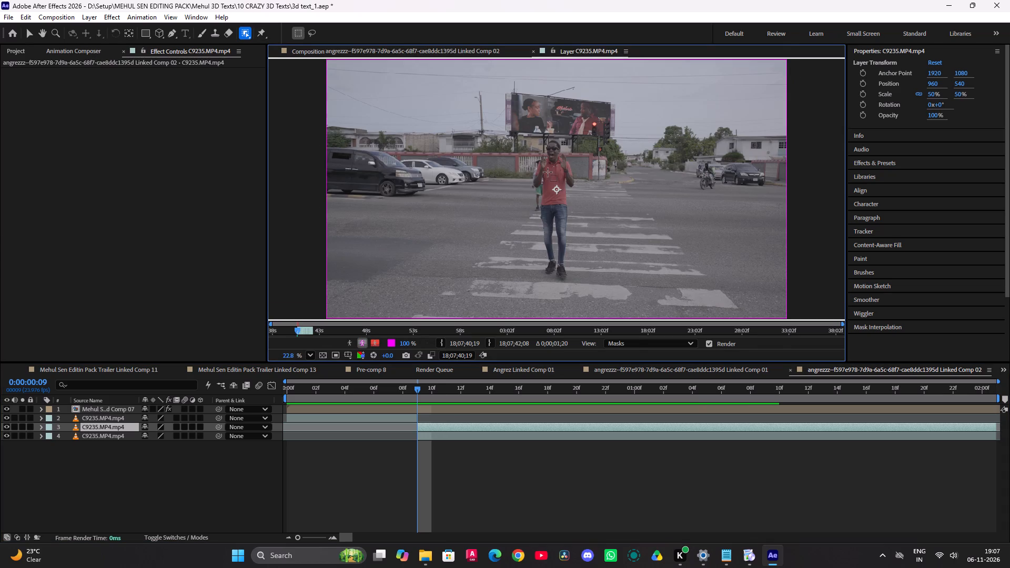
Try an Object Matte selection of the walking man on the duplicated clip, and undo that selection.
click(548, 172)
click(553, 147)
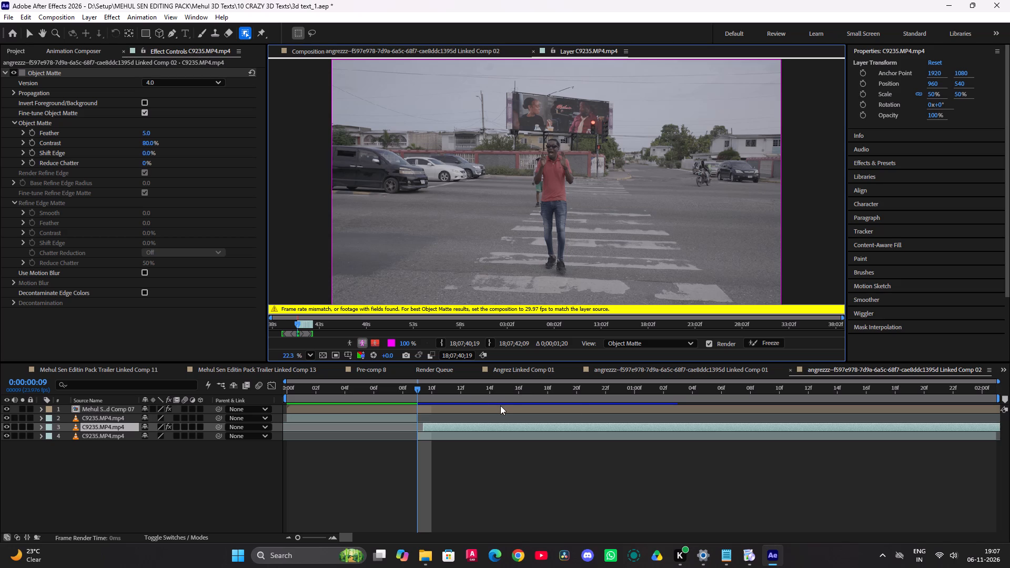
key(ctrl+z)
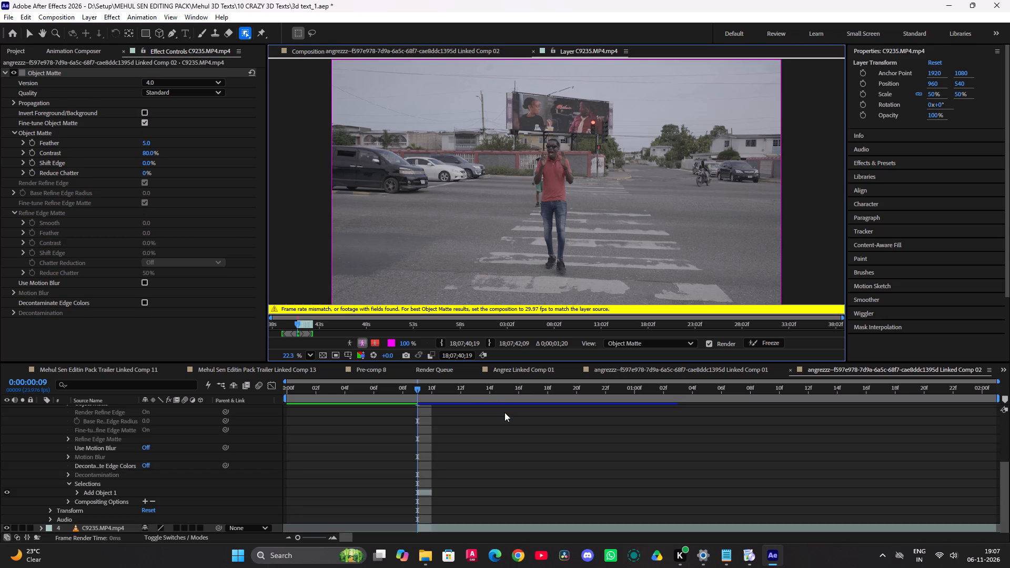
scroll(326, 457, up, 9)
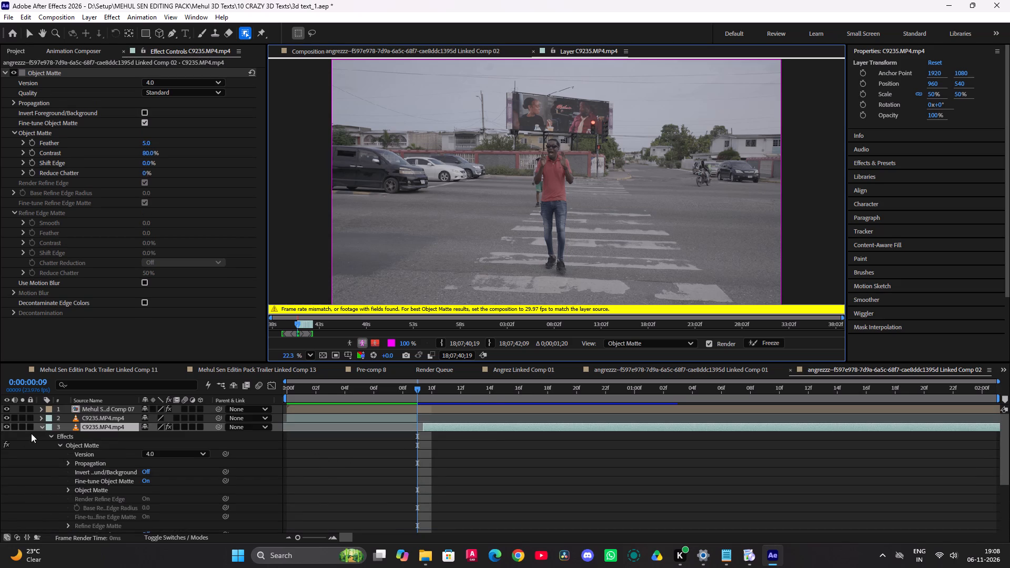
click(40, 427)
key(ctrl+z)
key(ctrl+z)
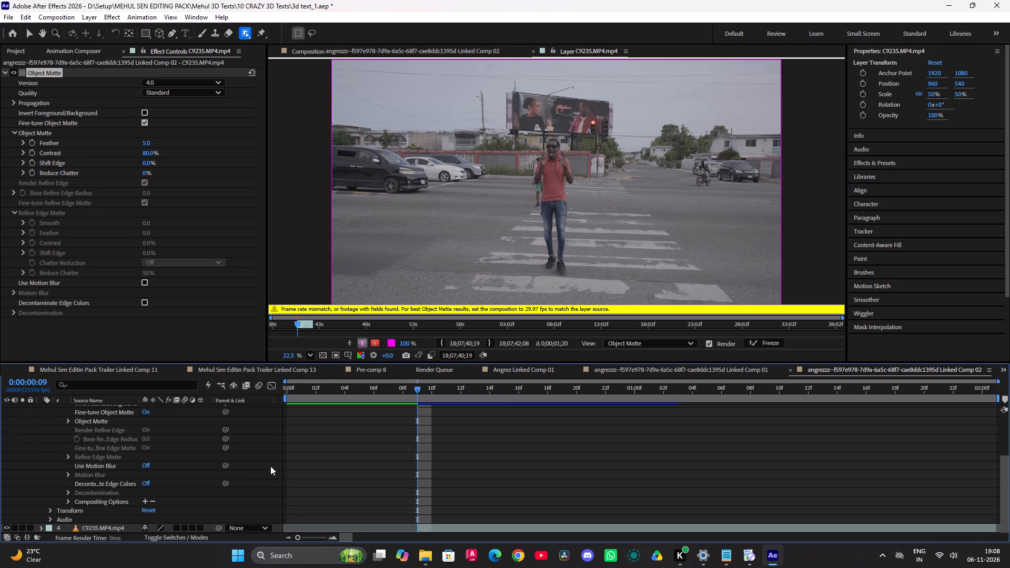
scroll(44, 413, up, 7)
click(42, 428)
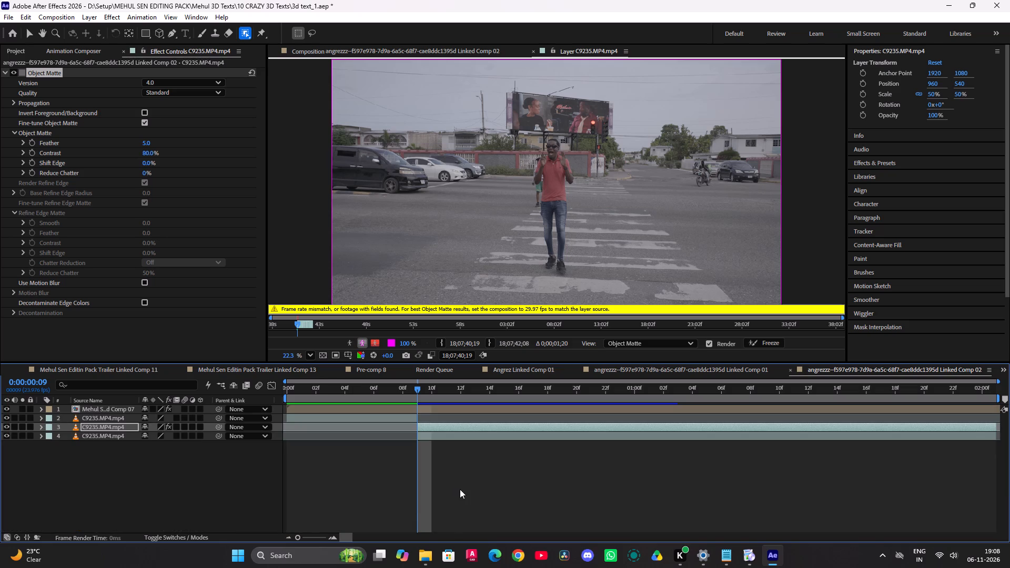
Set the comp's frame rate to 29.97 frames per second in the composition settings.
click(439, 489)
key(ctrl+k)
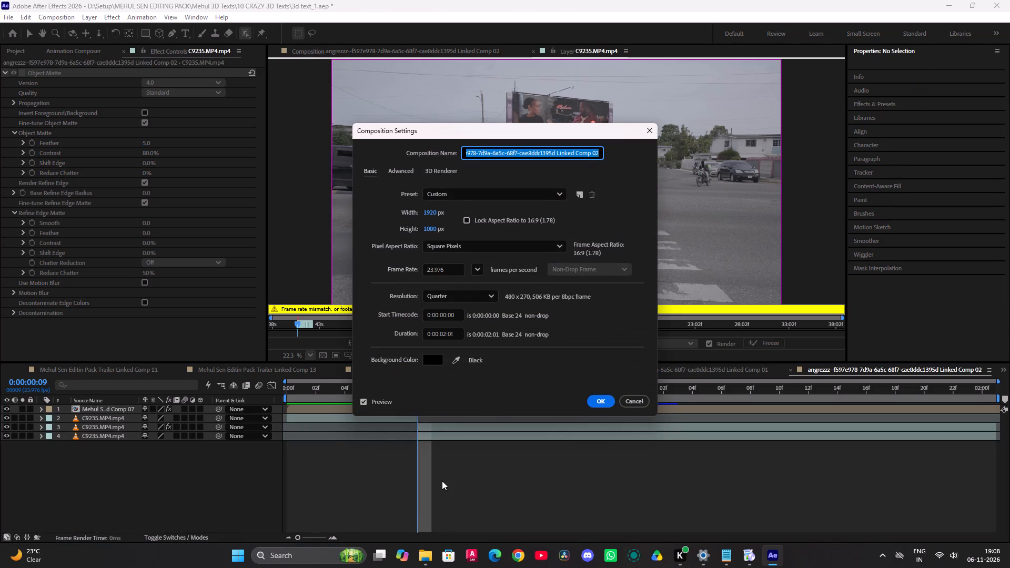
click(477, 268)
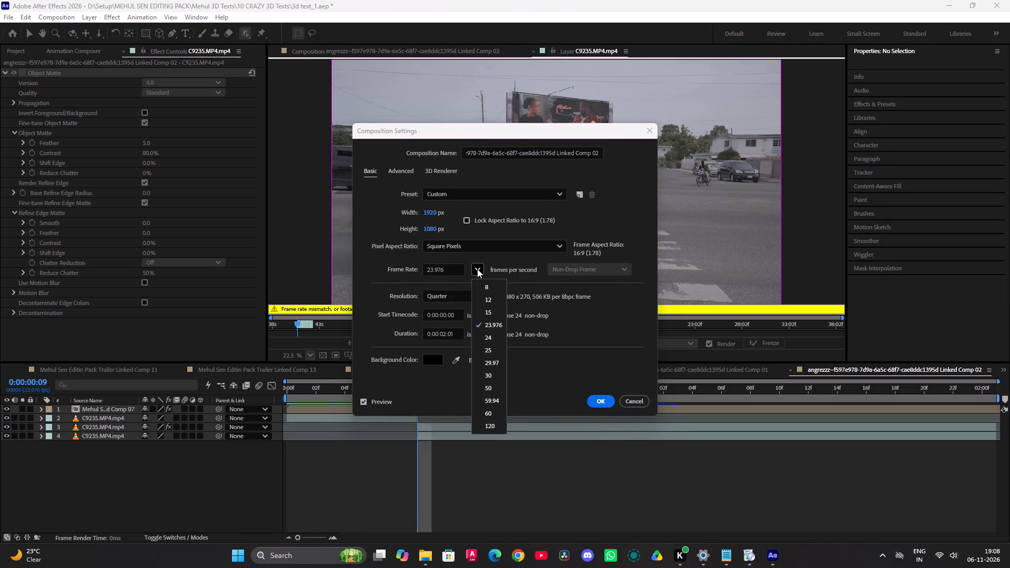
click(477, 366)
click(597, 399)
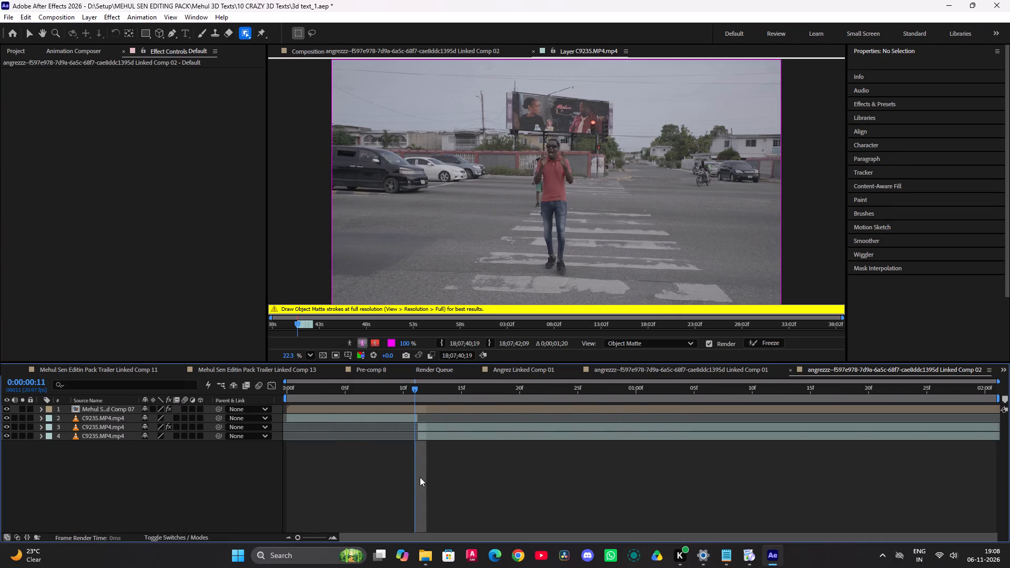
Select the walking man with Object Matte on the duplicated C9235.MP4 clip and freeze the propagated matte.
click(553, 146)
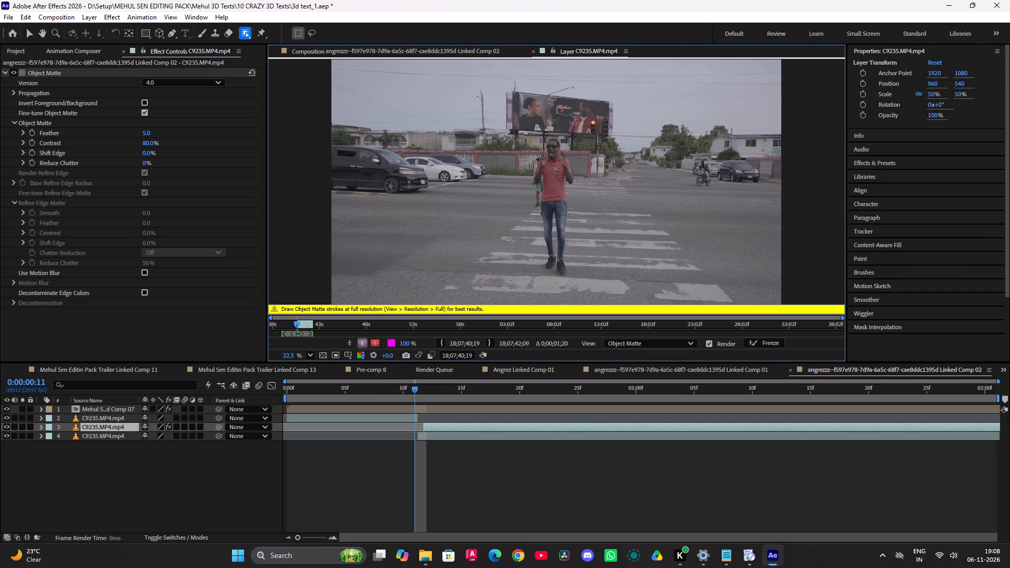
click(553, 189)
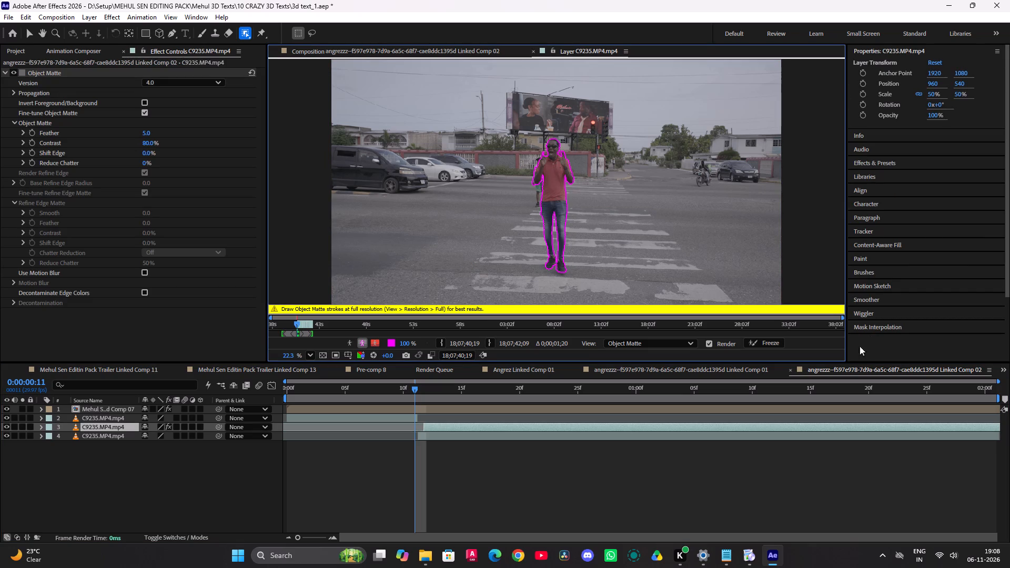
click(776, 346)
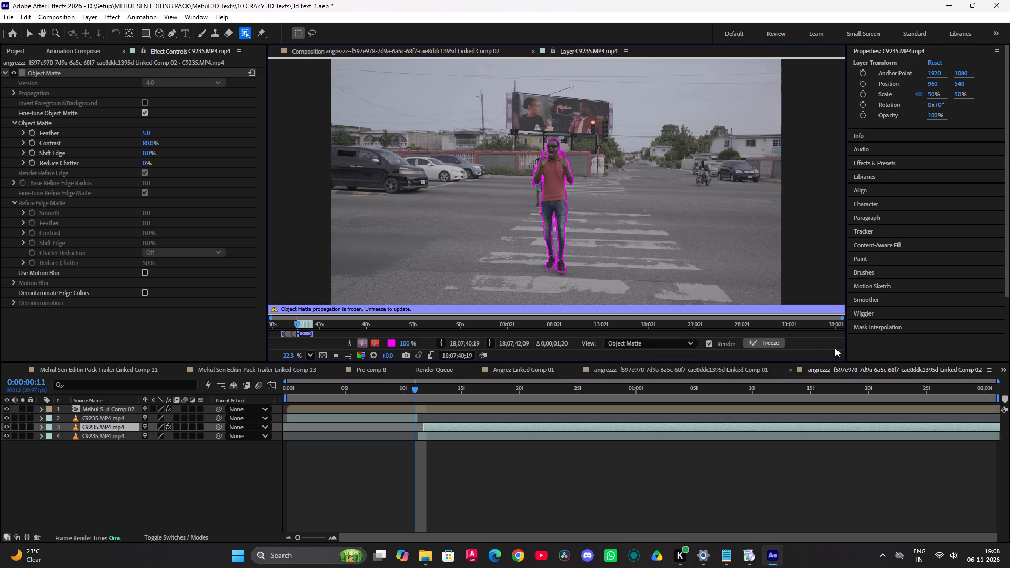
Return to the composition view and preview the TODAY text and matted clip repeatedly from the start.
click(334, 50)
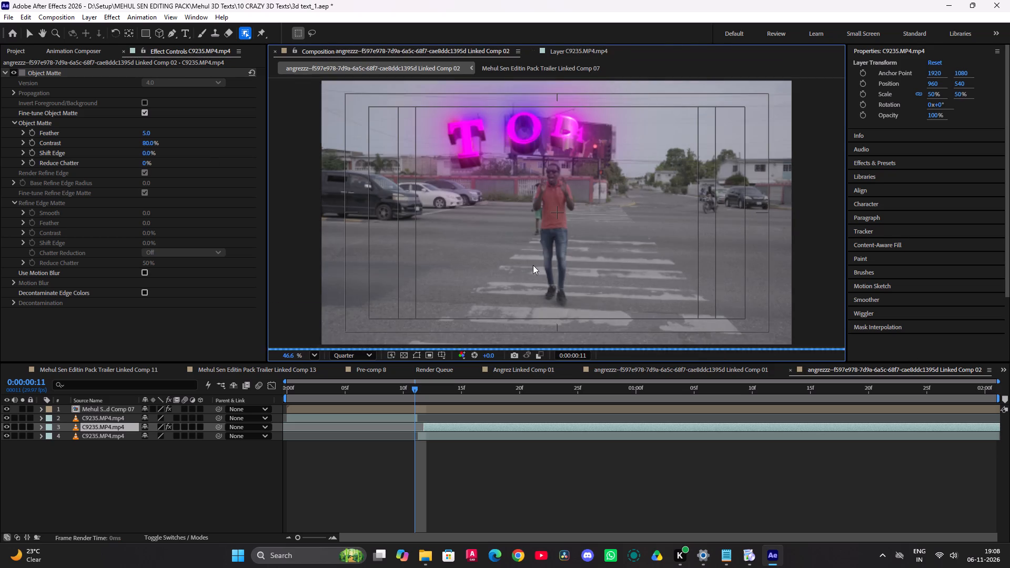
drag(402, 391, 153, 426)
click(425, 479)
key(space)
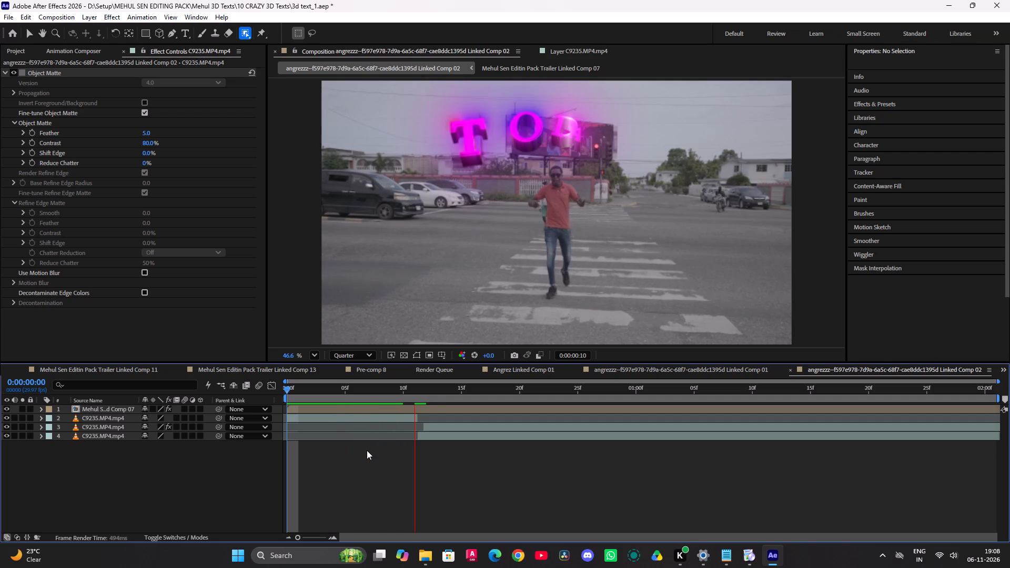
key(space)
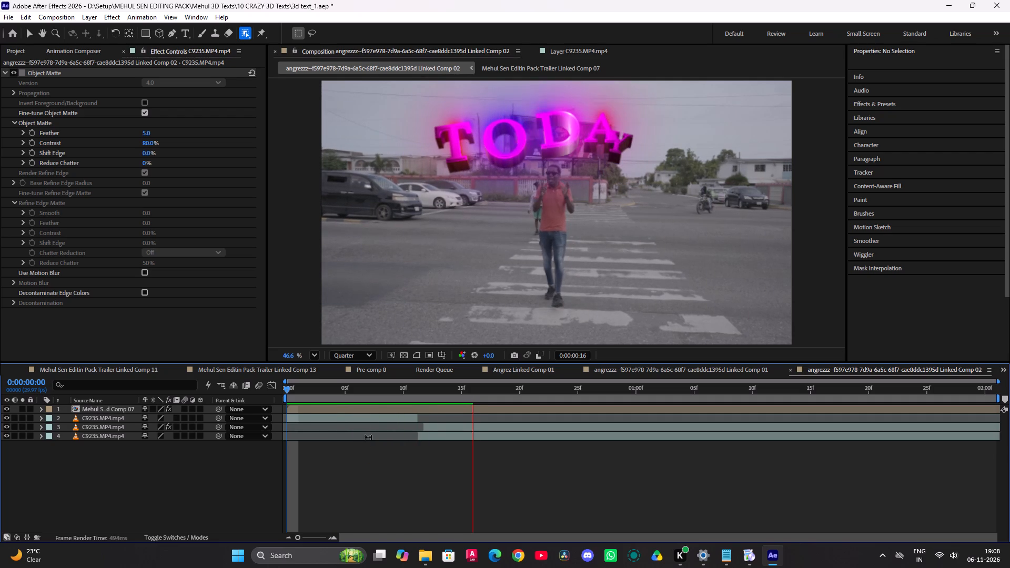
drag(380, 390, 277, 390)
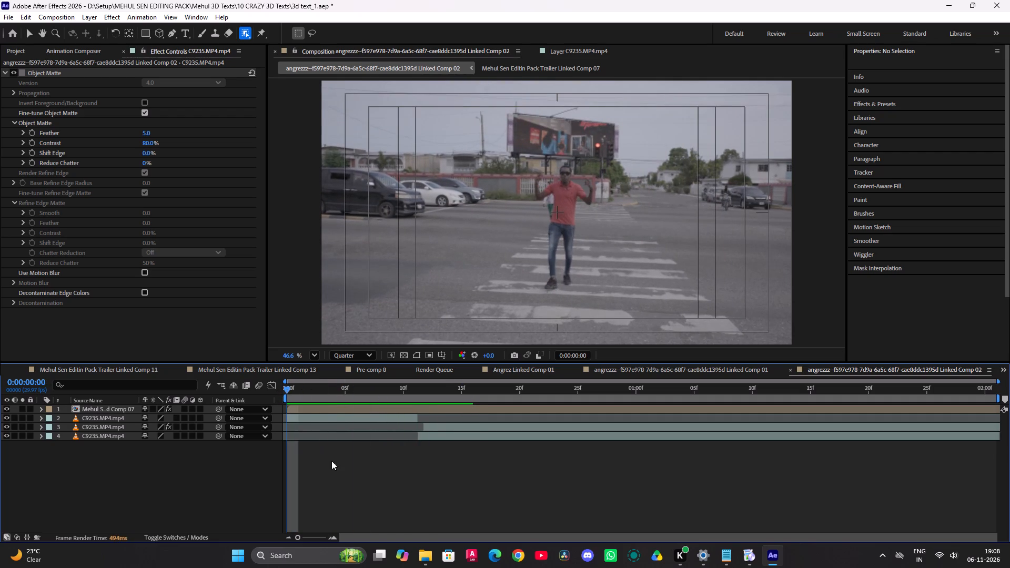
click(338, 485)
key(space)
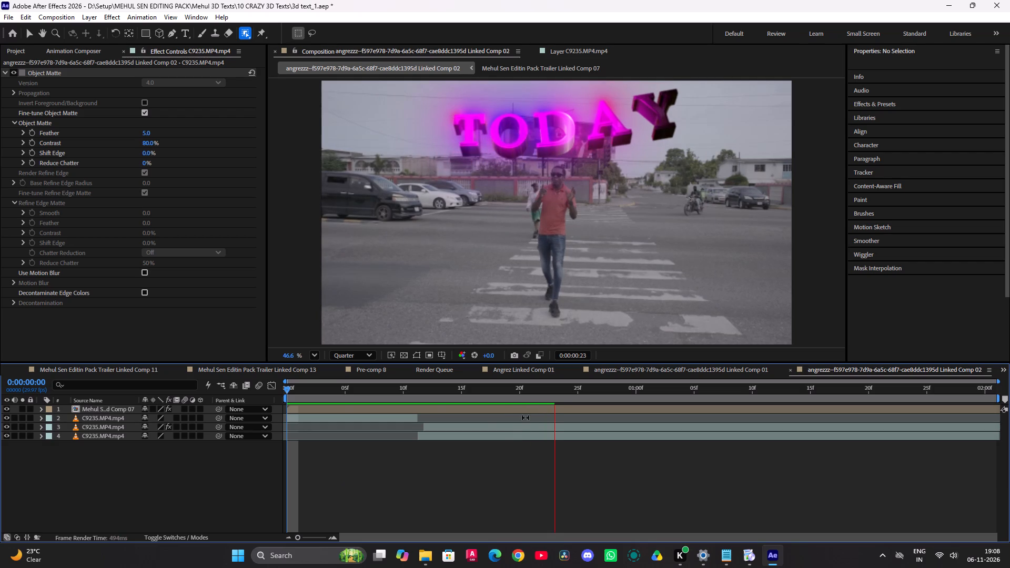
drag(539, 394, 295, 398)
key(space)
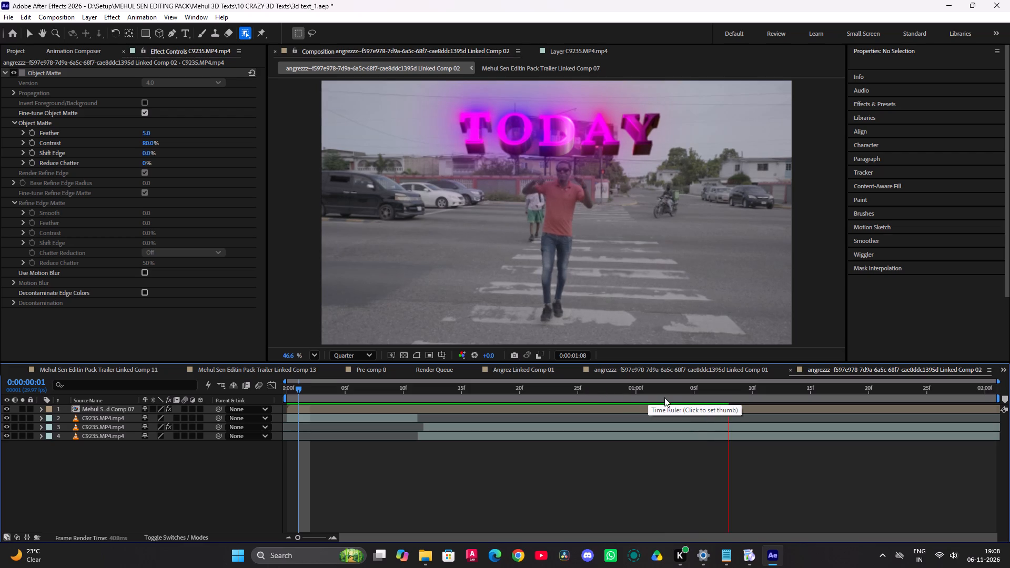
drag(658, 397, 249, 411)
key(space)
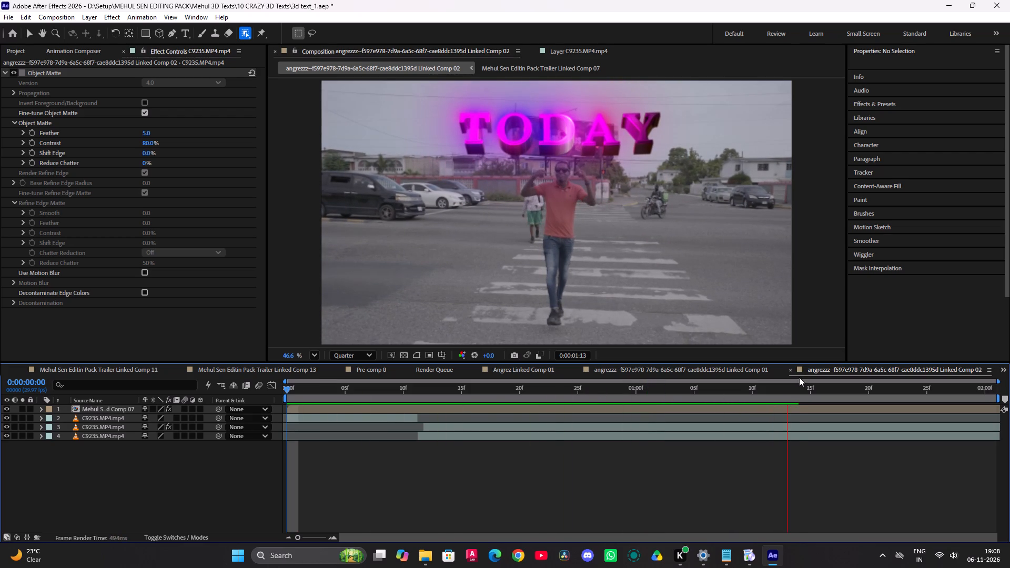
key(space)
drag(783, 393, 440, 402)
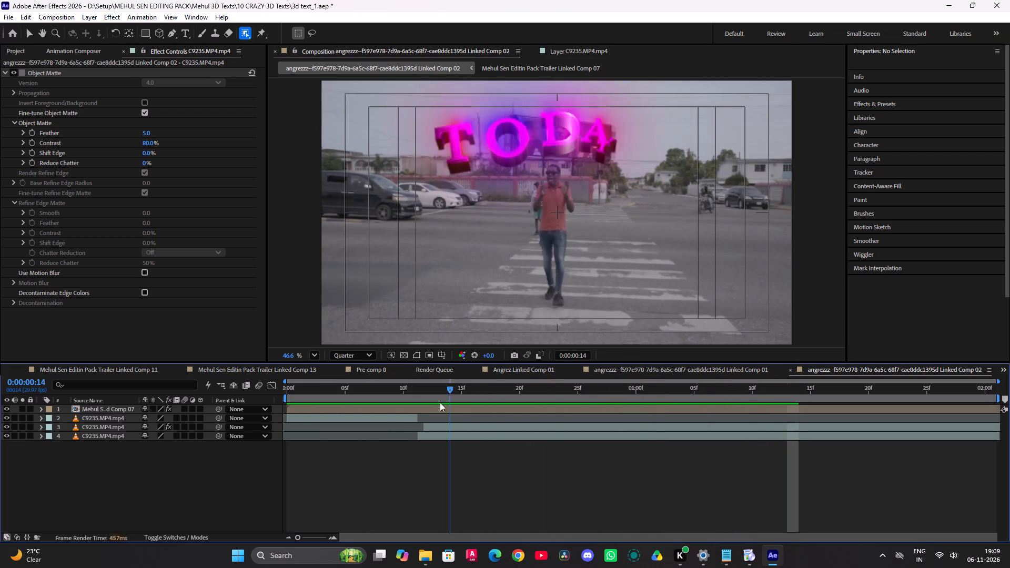
drag(440, 402, 287, 403)
key(space)
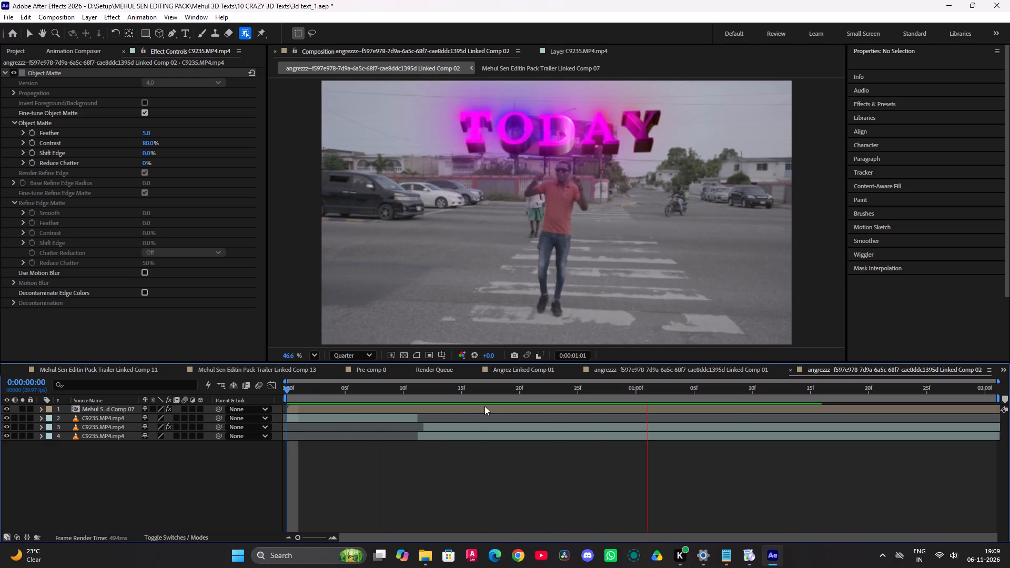
key(space)
Turn on audio for the bottom C9235.MP4 clip and replay the comp from the start.
click(16, 435)
drag(392, 390, 323, 404)
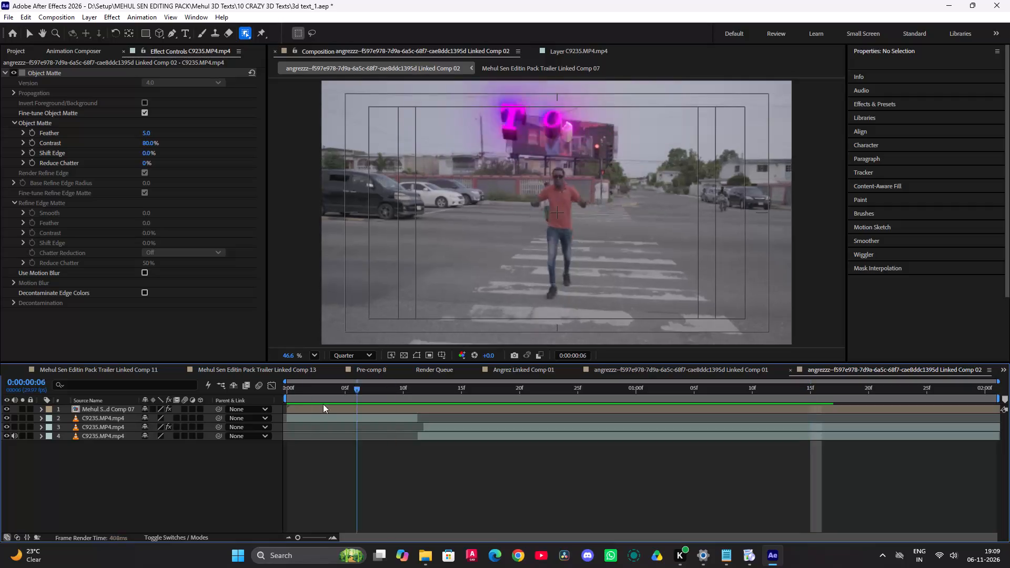
drag(323, 404, 216, 424)
key(space)
key(space)
drag(320, 391, 248, 399)
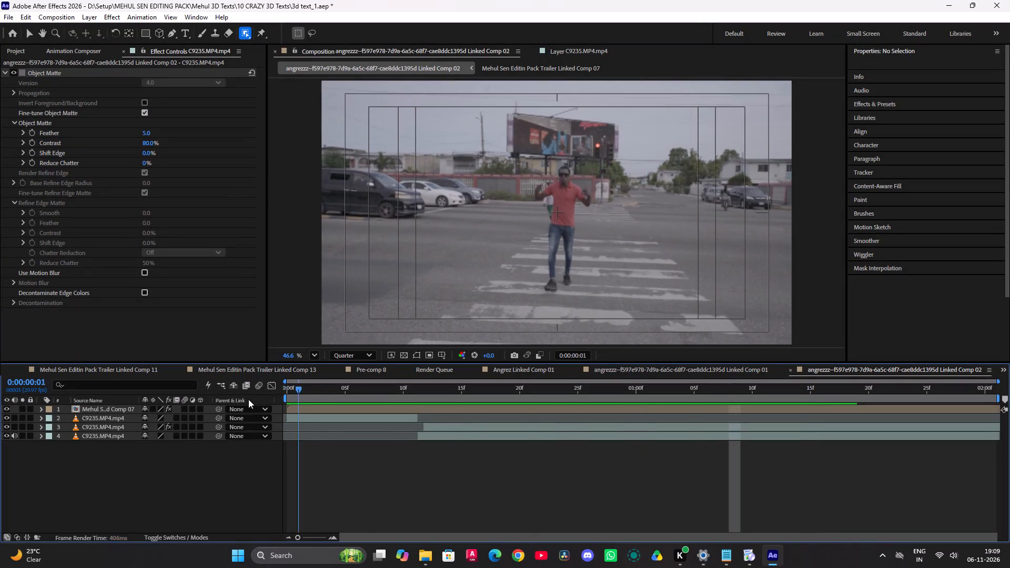
Turn on audio for the short C9235.MP4 clip in layer 2 and replay the comp from the start.
drag(248, 399, 205, 408)
key(space)
key(space)
drag(311, 392, 141, 422)
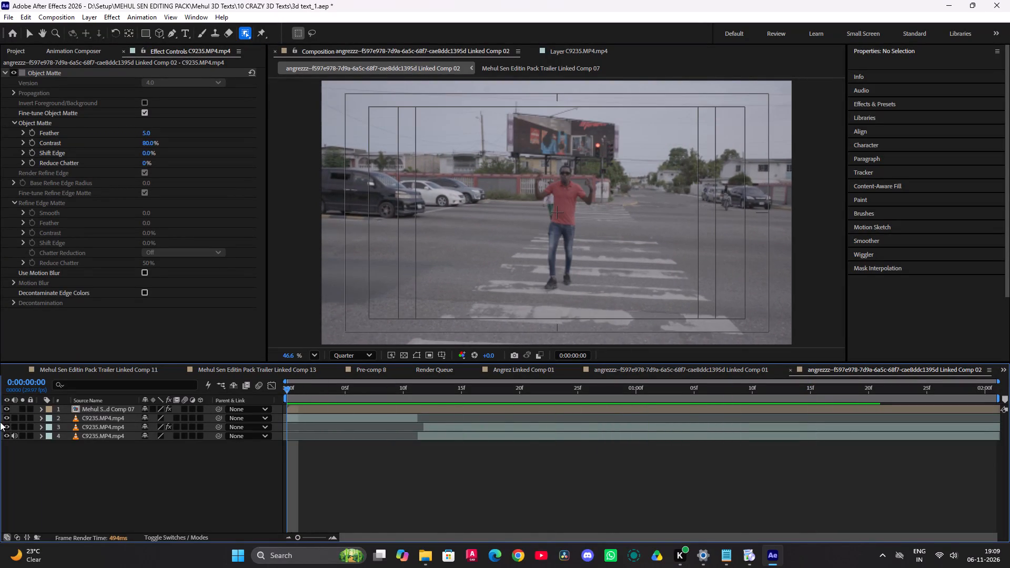
click(12, 419)
key(space)
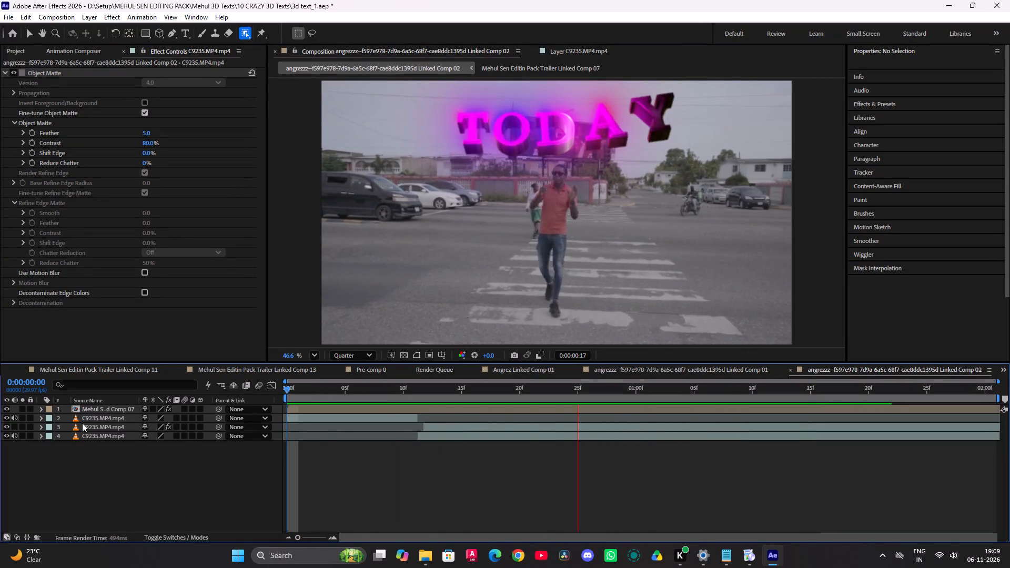
key(space)
Replay the opening second of the comp repeatedly to check the TODAY text's timing against the clip audio.
drag(456, 391, 219, 418)
key(space)
key(space)
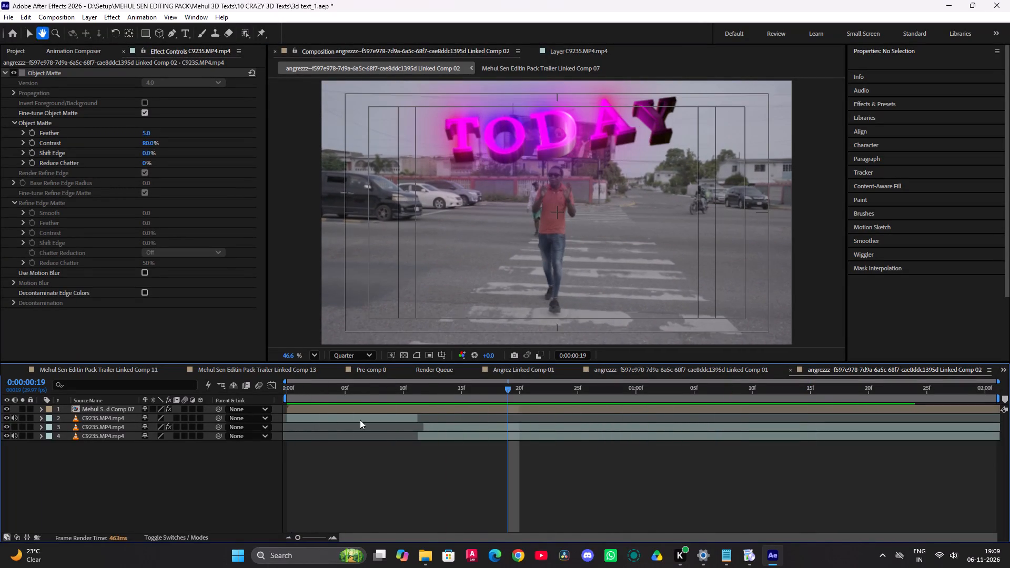
drag(437, 397, 255, 411)
drag(328, 411, 304, 411)
key(space)
key(space)
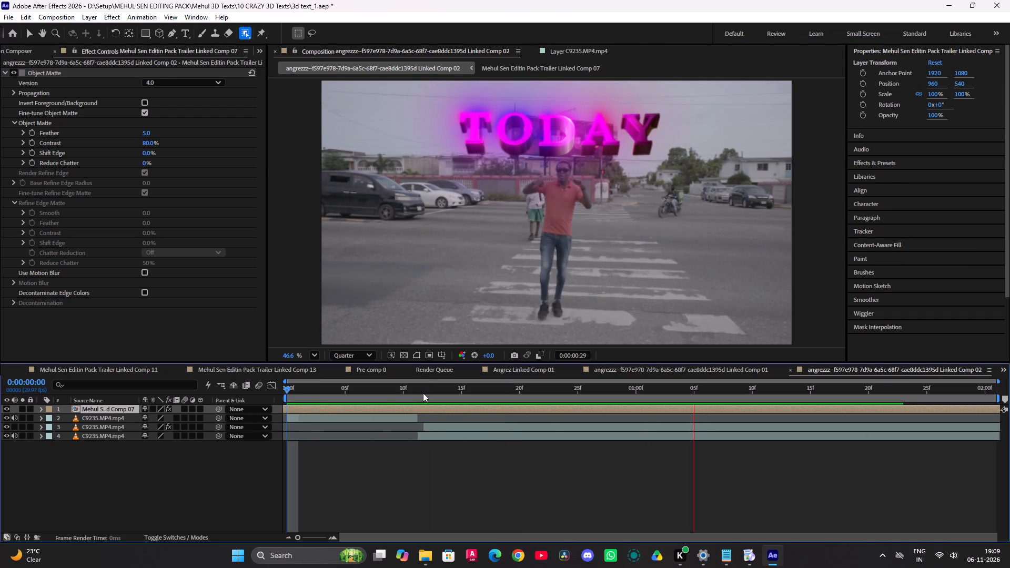
drag(419, 391, 219, 426)
key(space)
key(space)
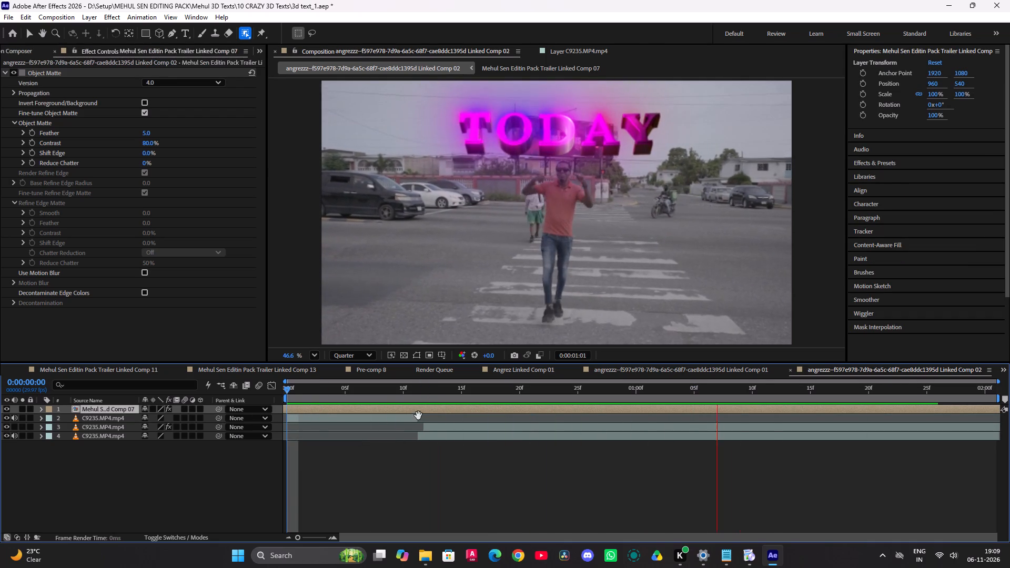
drag(409, 397, 240, 418)
key(space)
key(space)
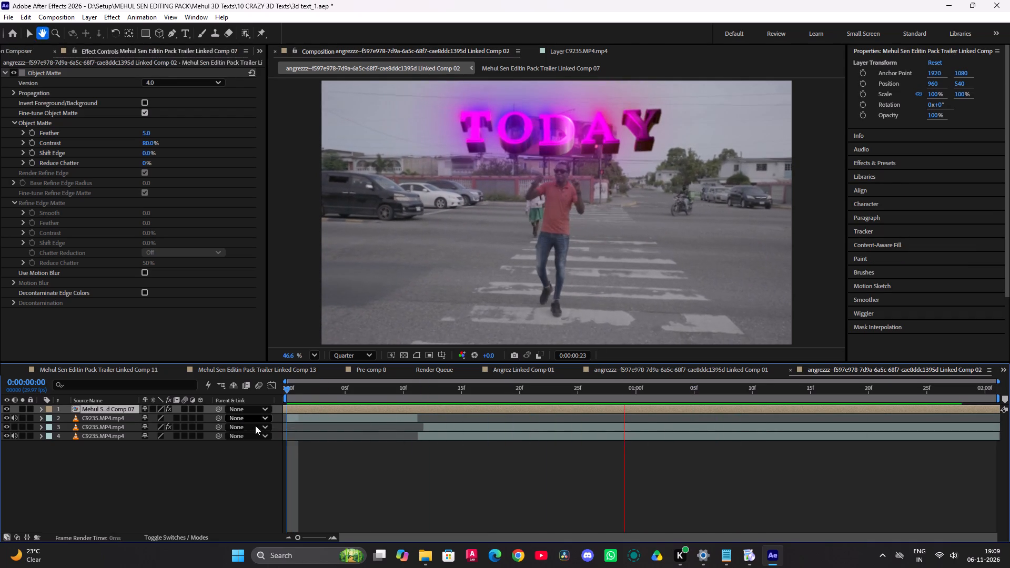
drag(454, 390, 312, 404)
key(space)
key(space)
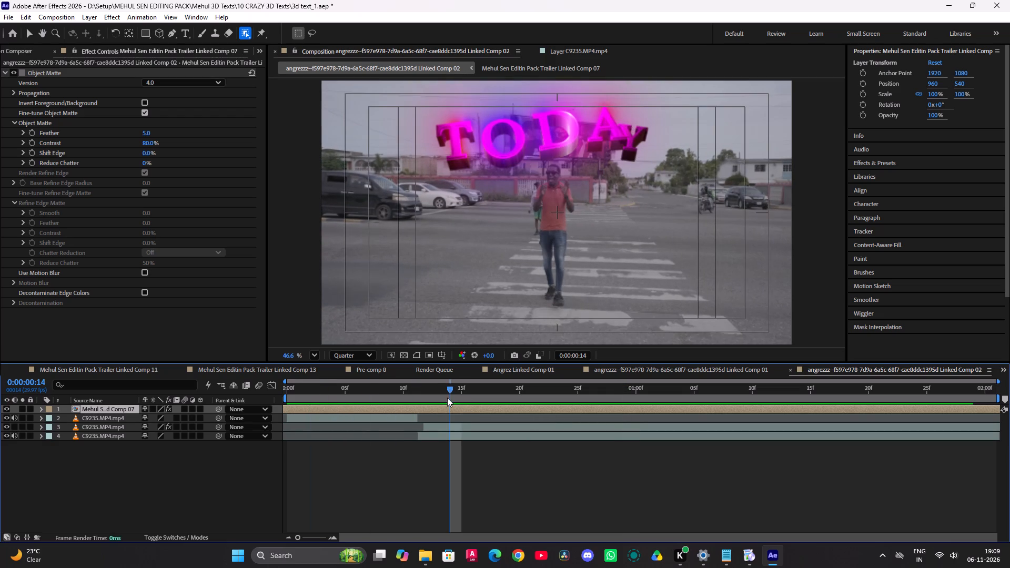
drag(448, 393, 434, 392)
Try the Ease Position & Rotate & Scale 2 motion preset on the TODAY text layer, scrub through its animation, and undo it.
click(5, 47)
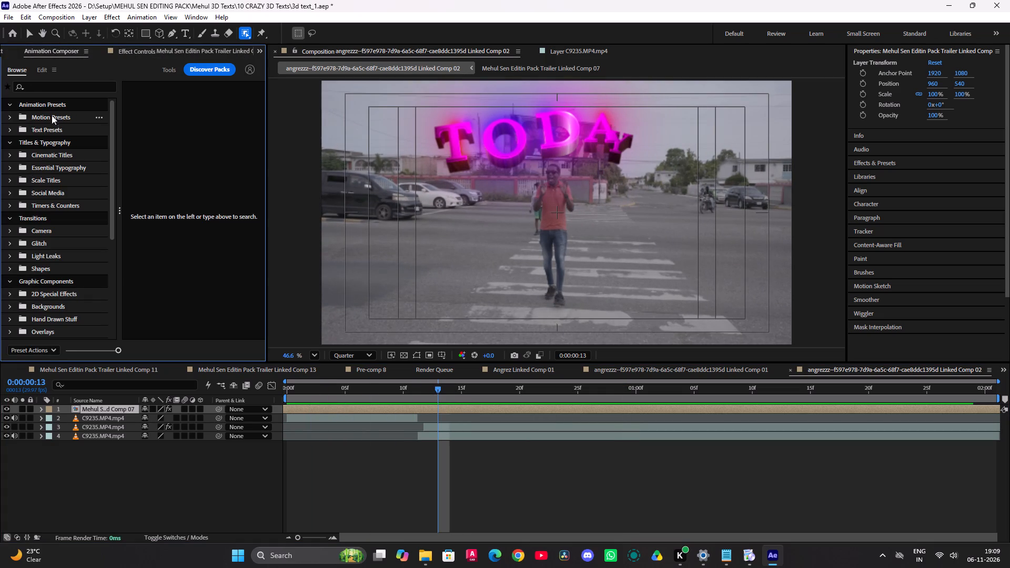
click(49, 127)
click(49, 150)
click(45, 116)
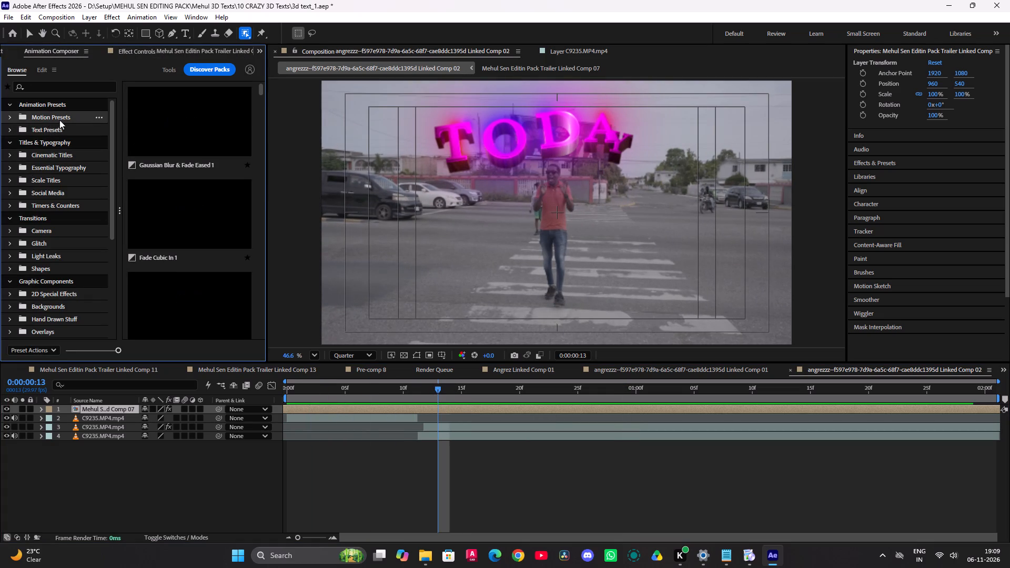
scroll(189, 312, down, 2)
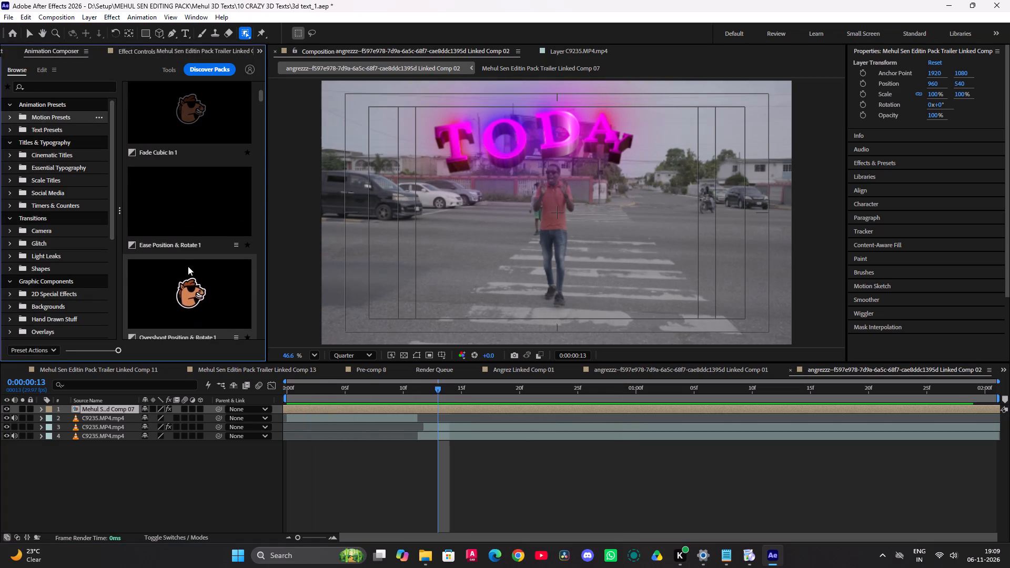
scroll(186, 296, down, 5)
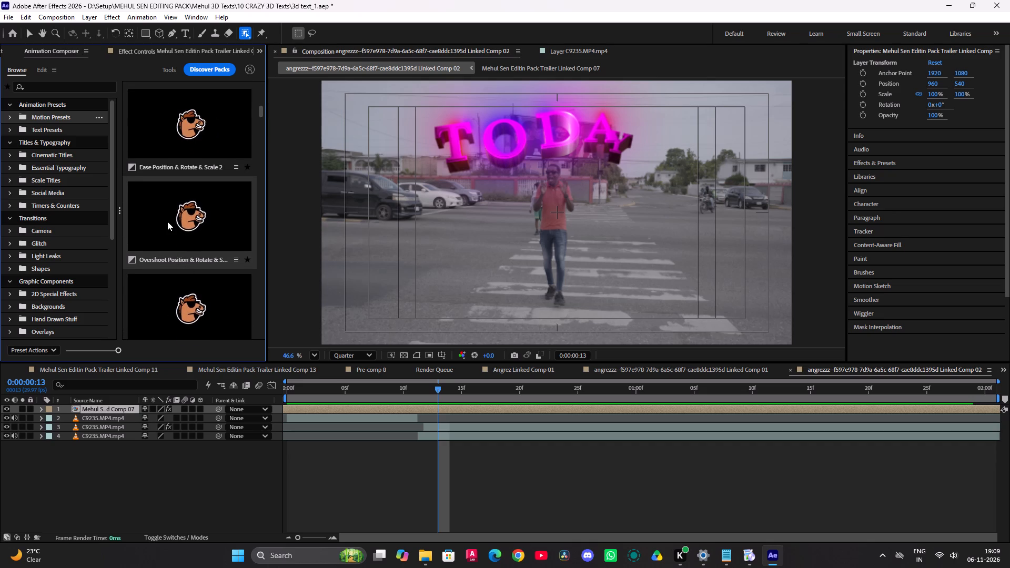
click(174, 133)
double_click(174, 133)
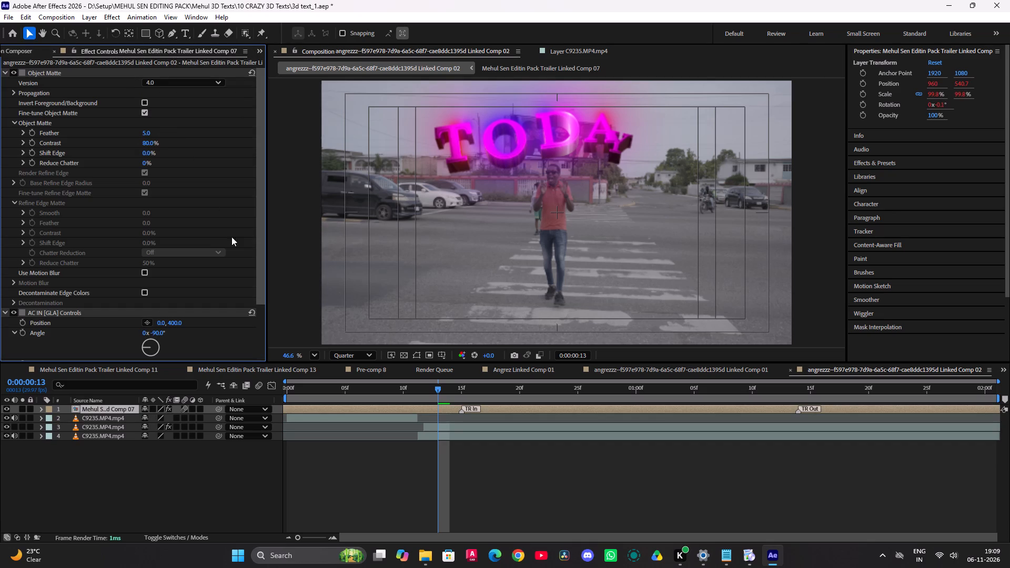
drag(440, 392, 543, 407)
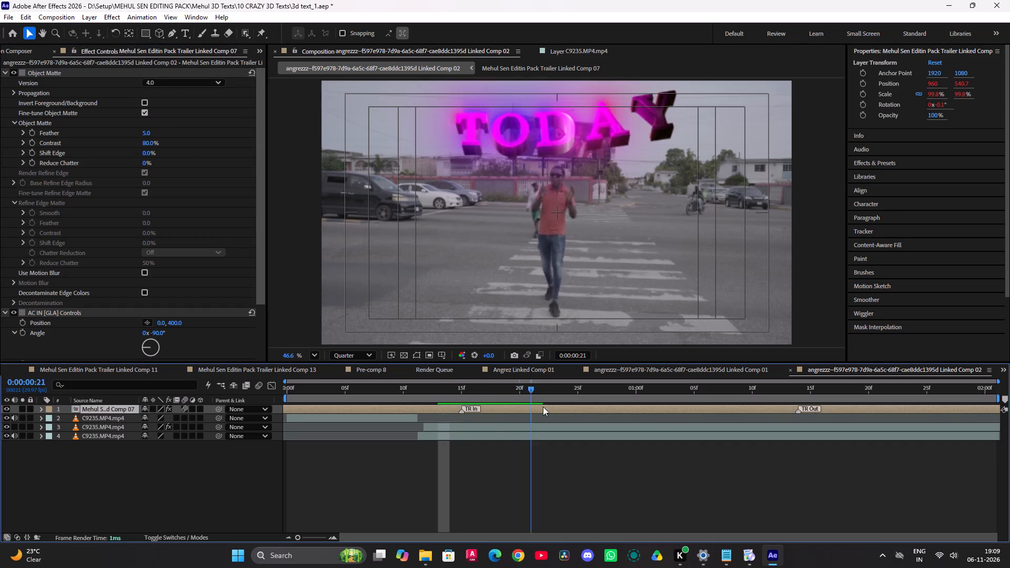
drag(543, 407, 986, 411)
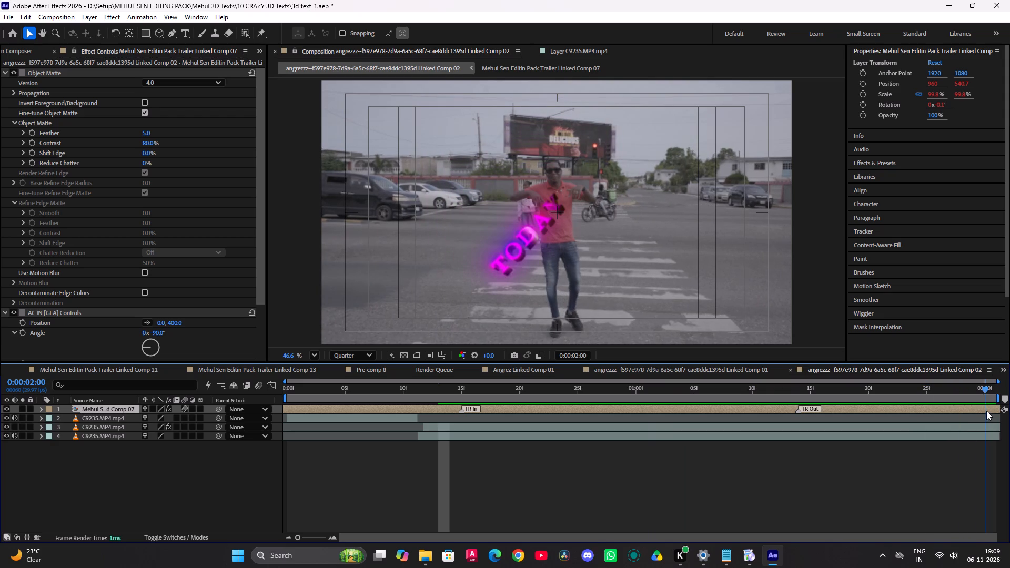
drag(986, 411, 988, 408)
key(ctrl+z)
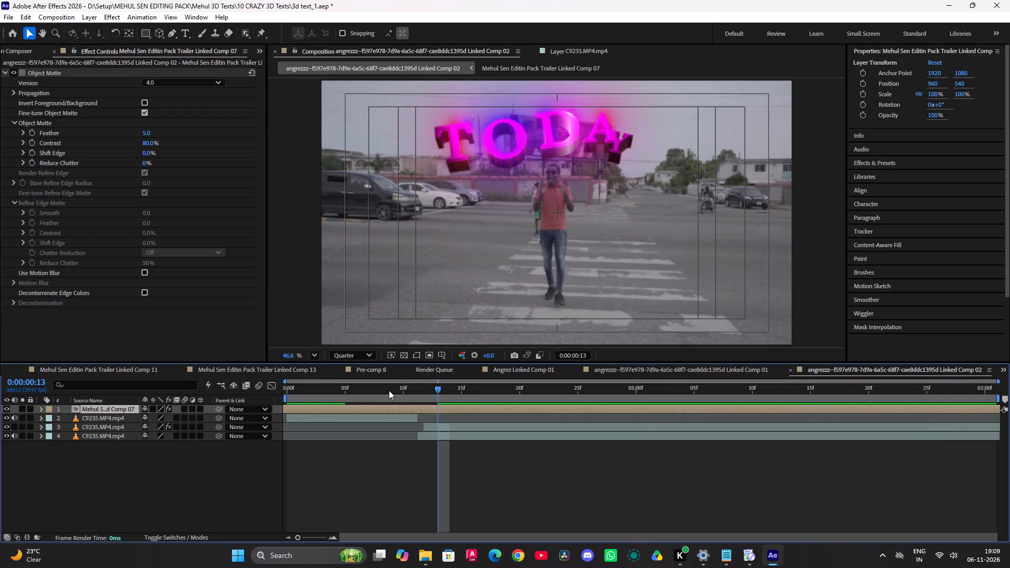
Browse the Animation Composer motion presets and apply Ease Position & Rotate 1 to the TODAY text layer as an Out animation.
drag(378, 390, 229, 404)
key(space)
key(space)
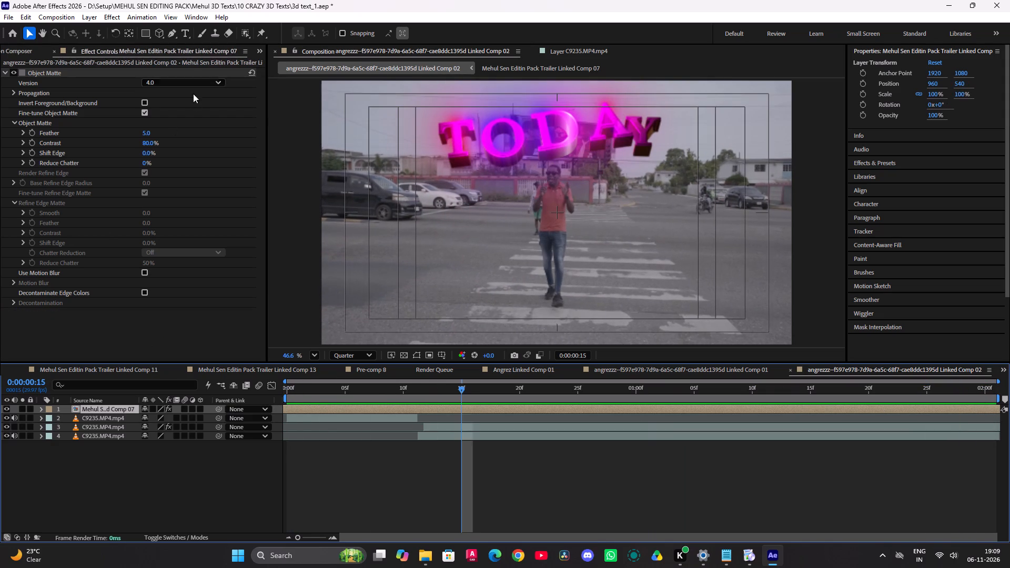
click(256, 51)
click(268, 80)
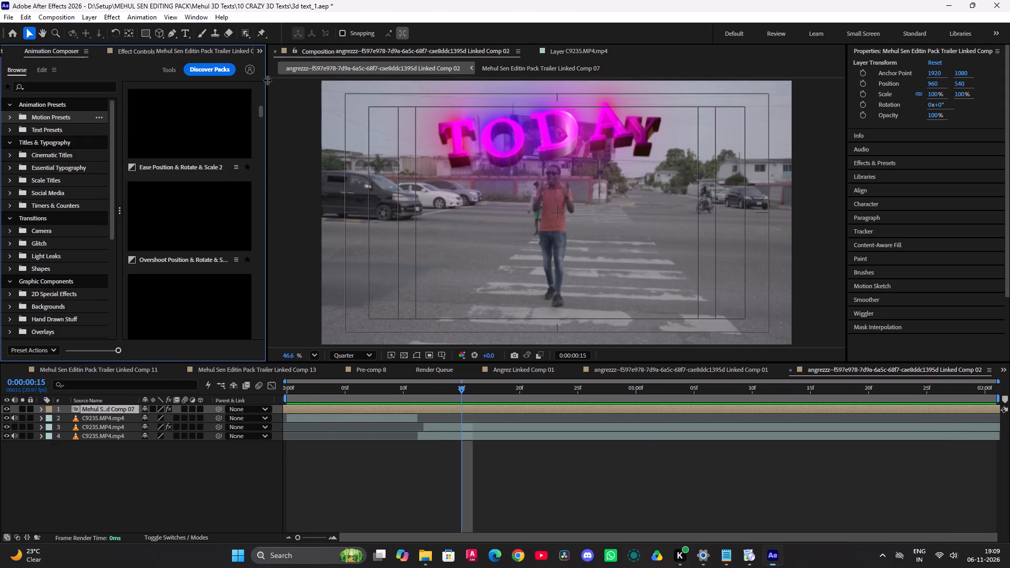
click(165, 129)
scroll(182, 213, down, 2)
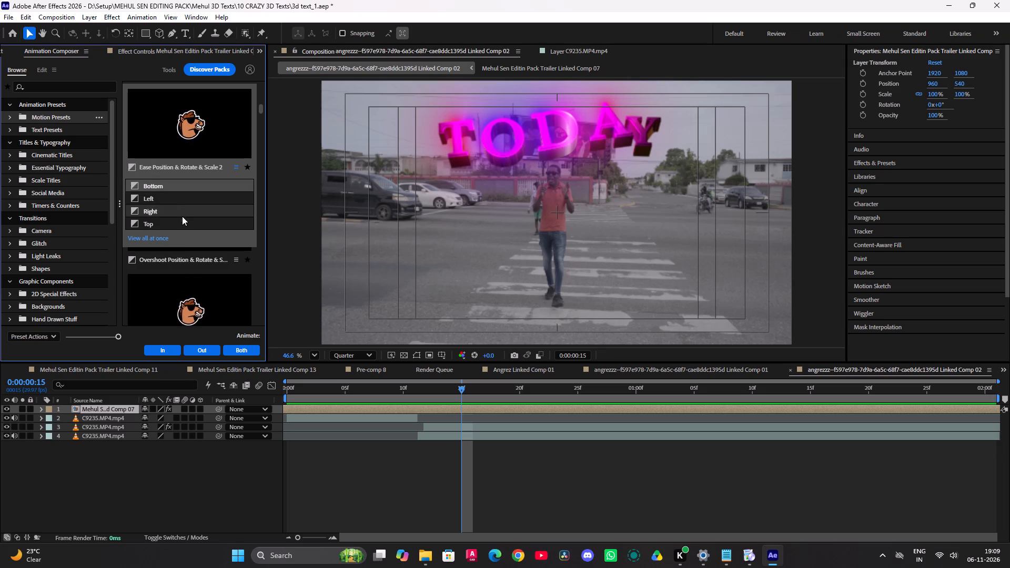
scroll(182, 216, down, 2)
scroll(188, 287, down, 9)
scroll(179, 249, up, 3)
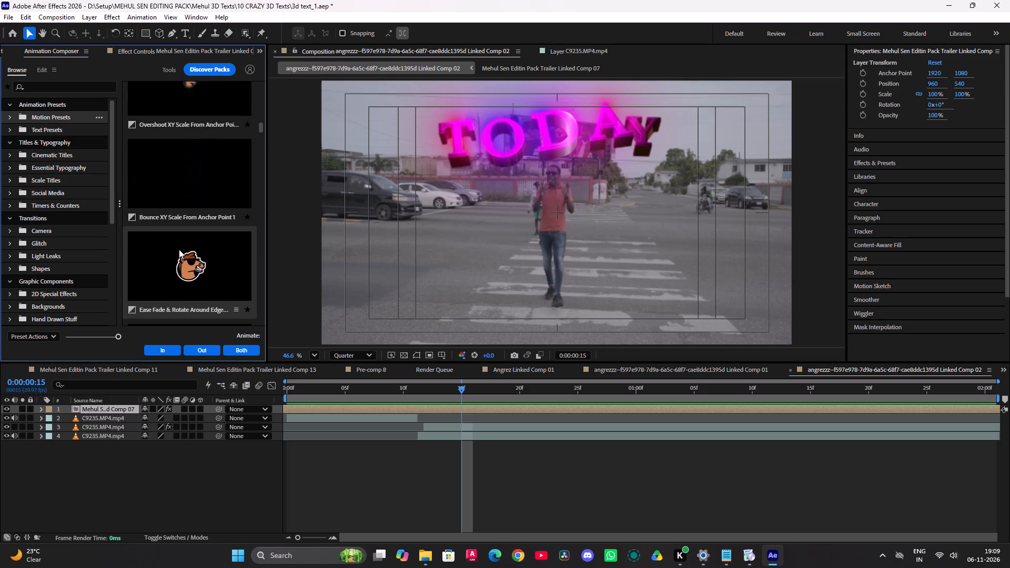
scroll(179, 248, down, 6)
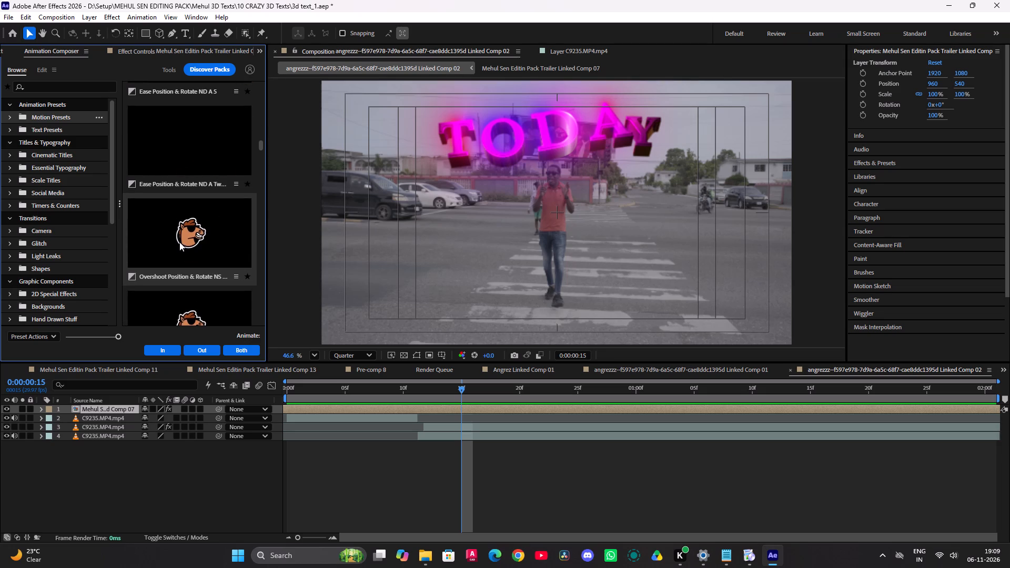
scroll(179, 242, down, 4)
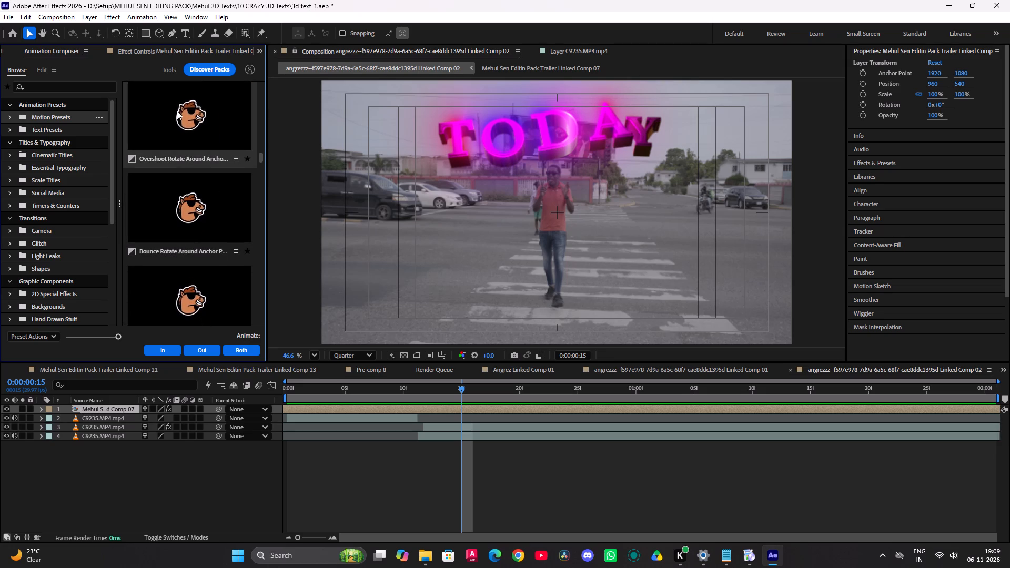
scroll(170, 196, down, 2)
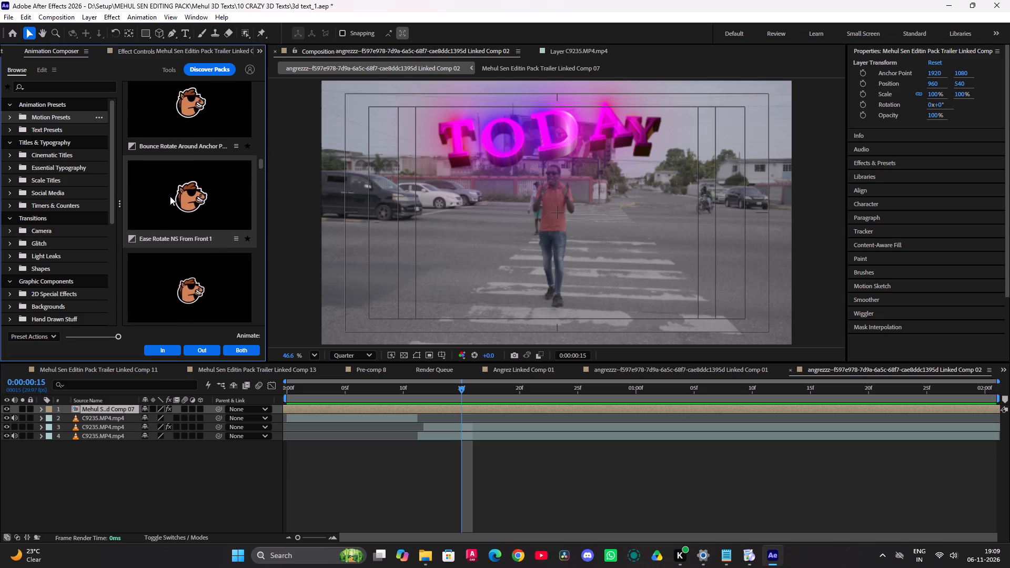
scroll(170, 196, down, 3)
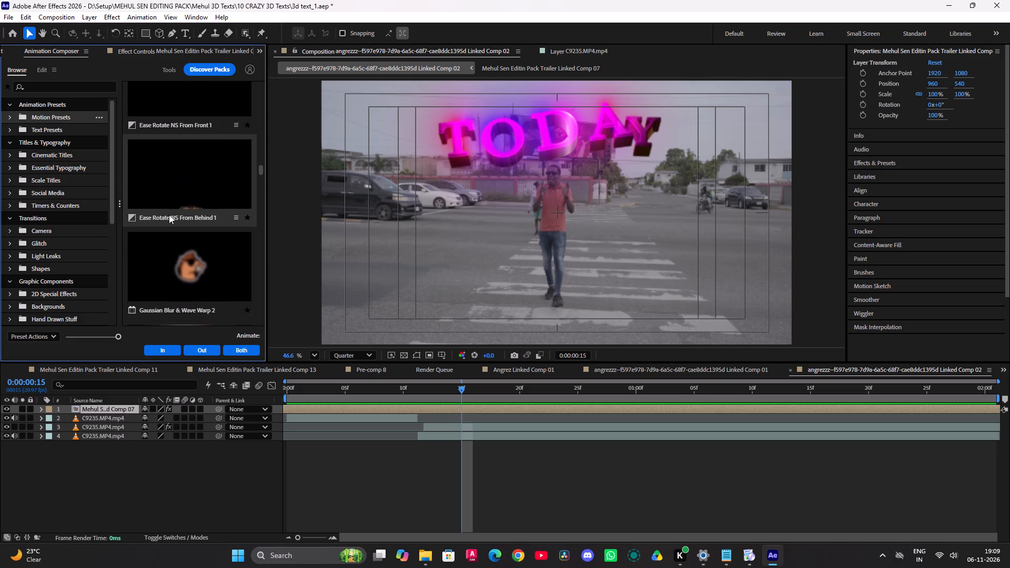
scroll(169, 215, down, 4)
scroll(169, 225, up, 14)
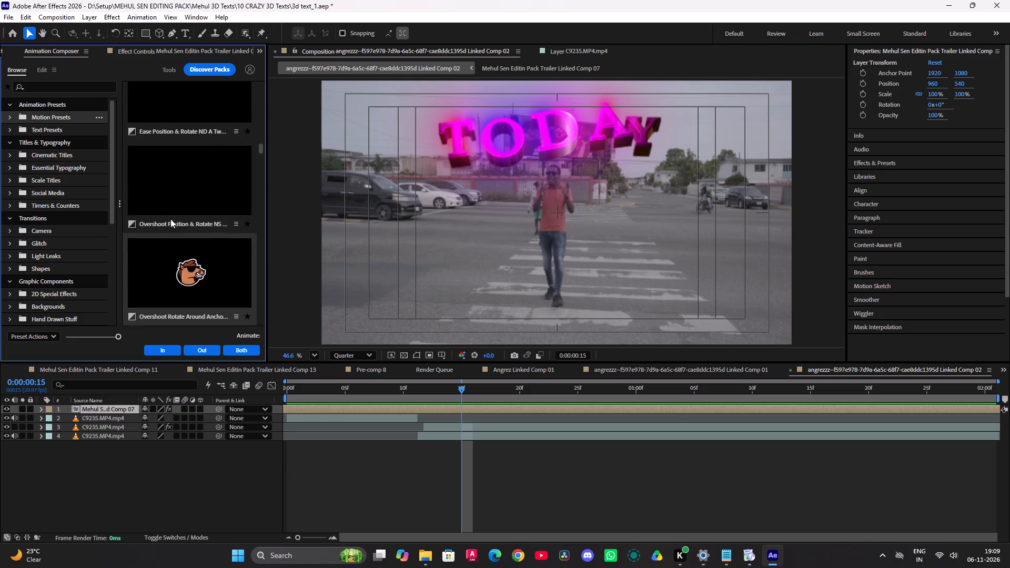
scroll(170, 219, up, 20)
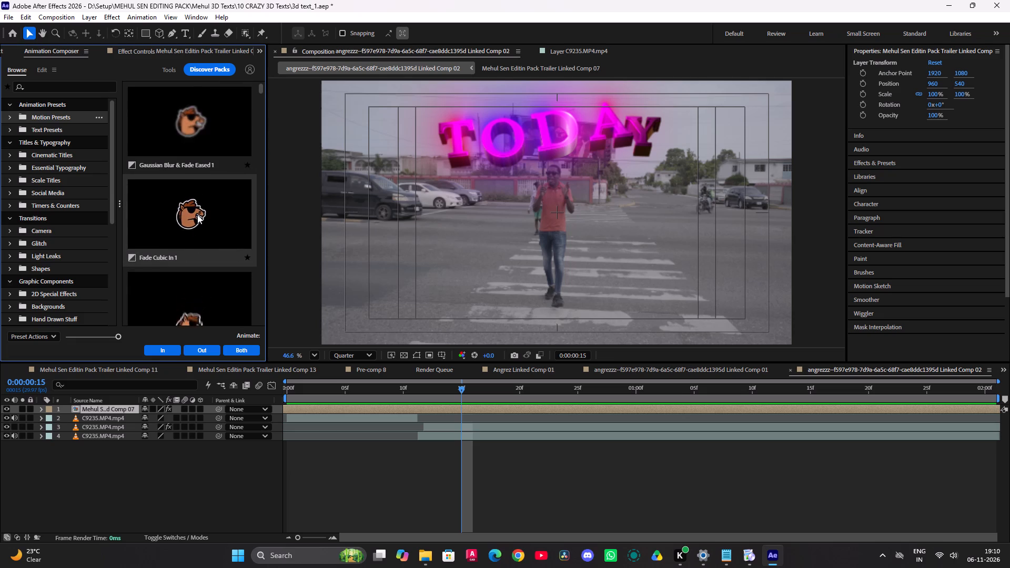
scroll(197, 215, down, 2)
click(180, 201)
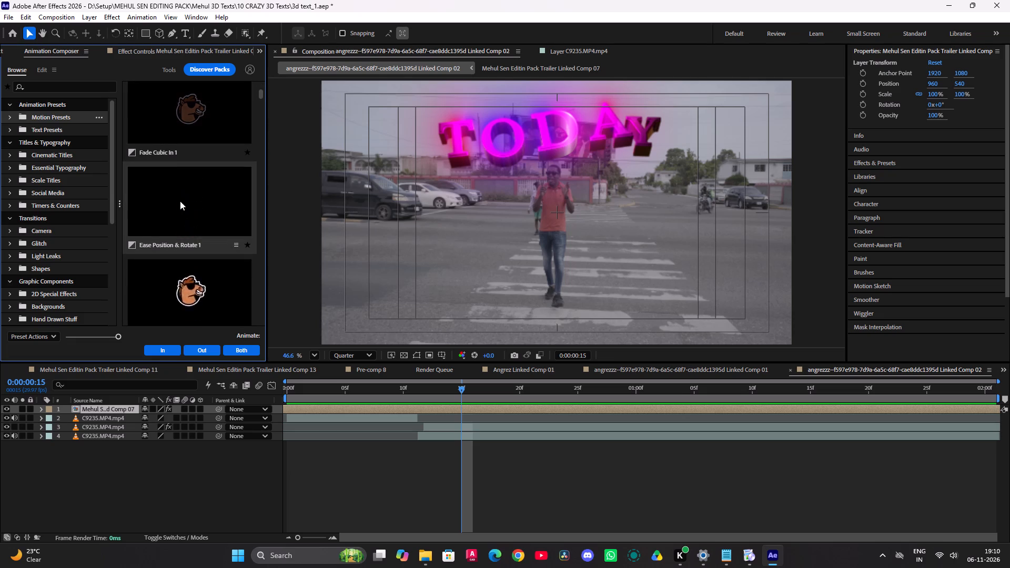
click(201, 351)
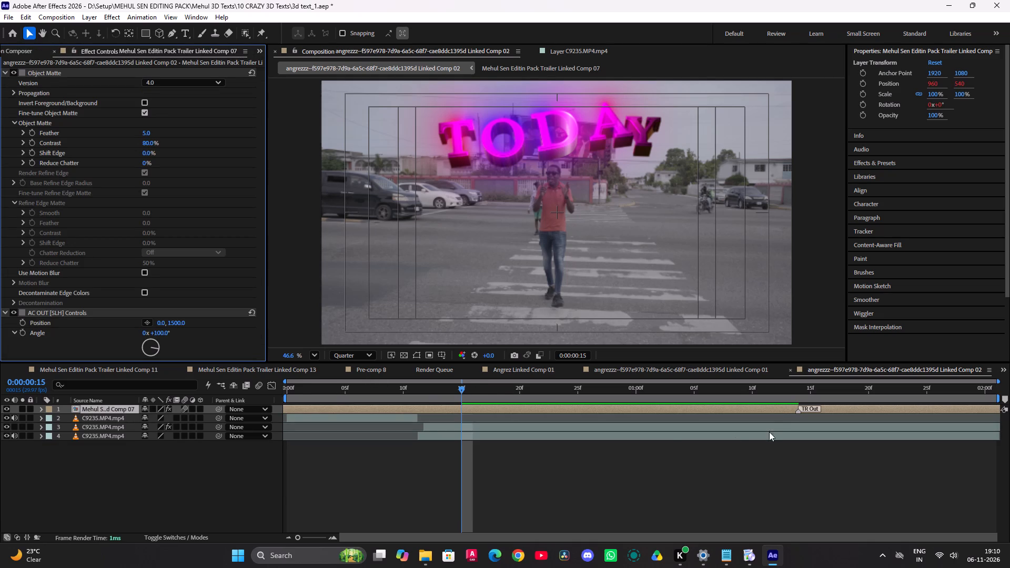
Move the TODAY text layer's TR Out marker to 0:00:00:15 and replay the comp from the start.
drag(797, 408, 597, 422)
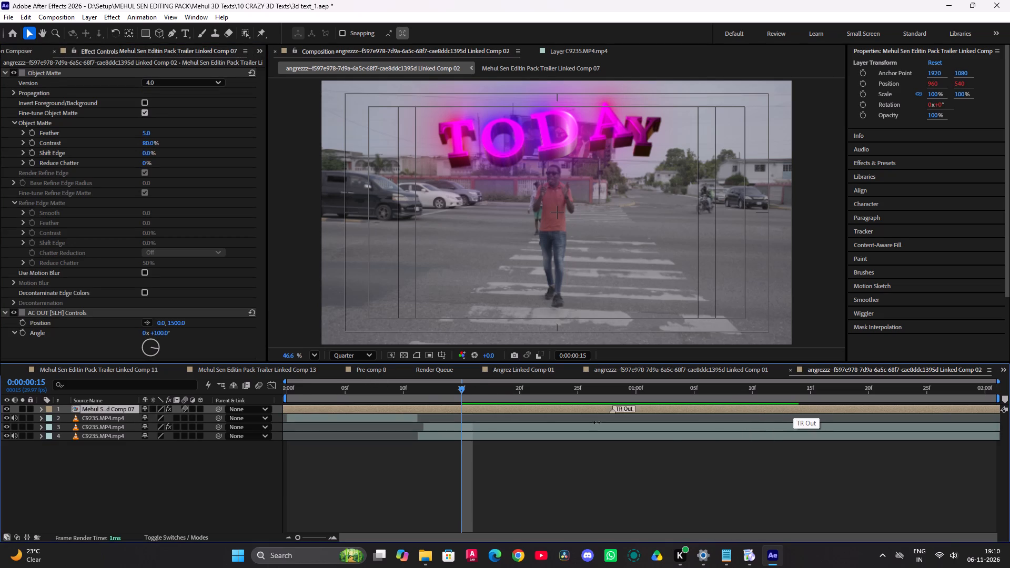
drag(597, 422, 459, 437)
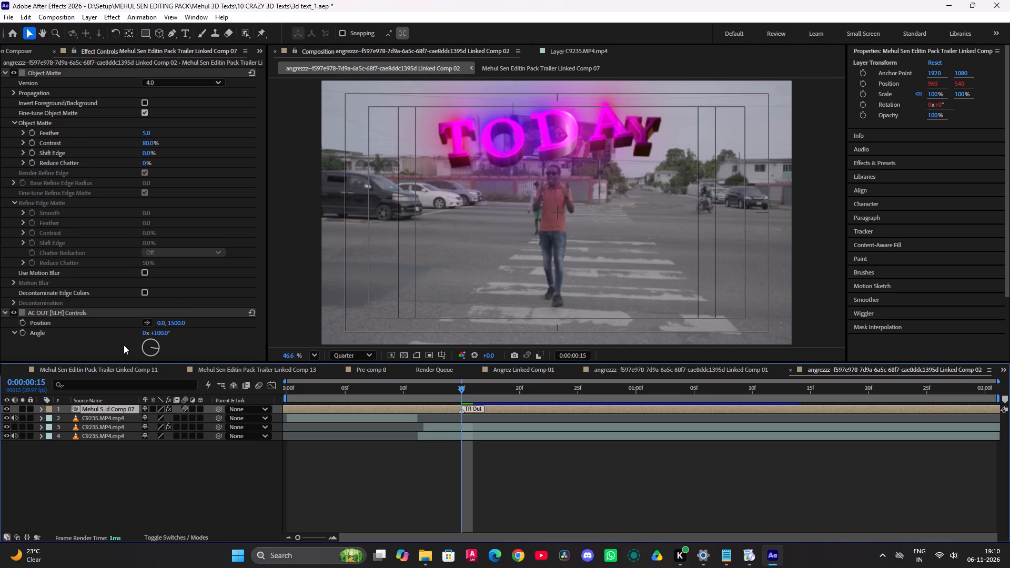
scroll(87, 341, down, 3)
drag(463, 384, 466, 386)
drag(466, 386, 165, 415)
key(space)
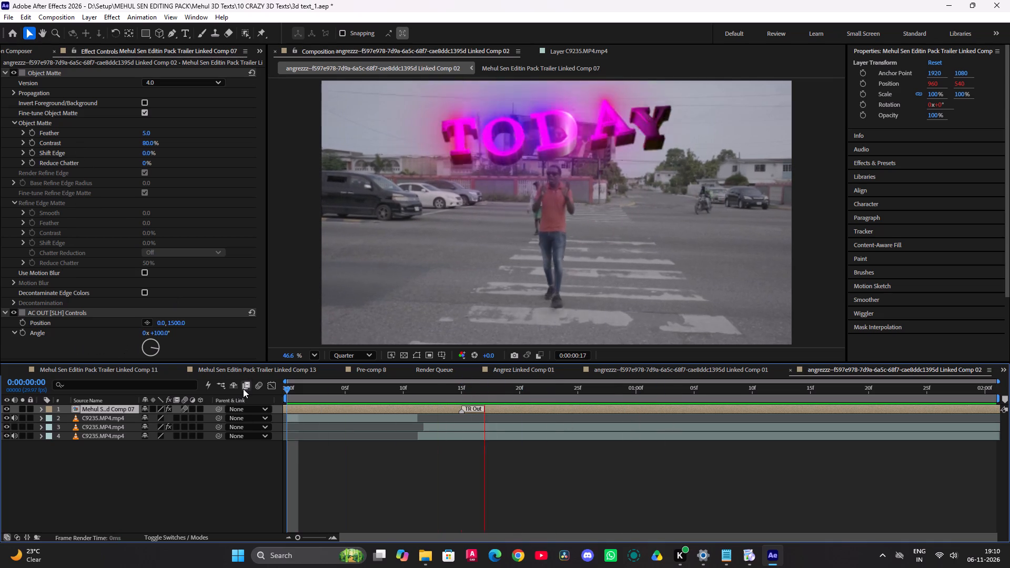
key(space)
drag(431, 399, 427, 398)
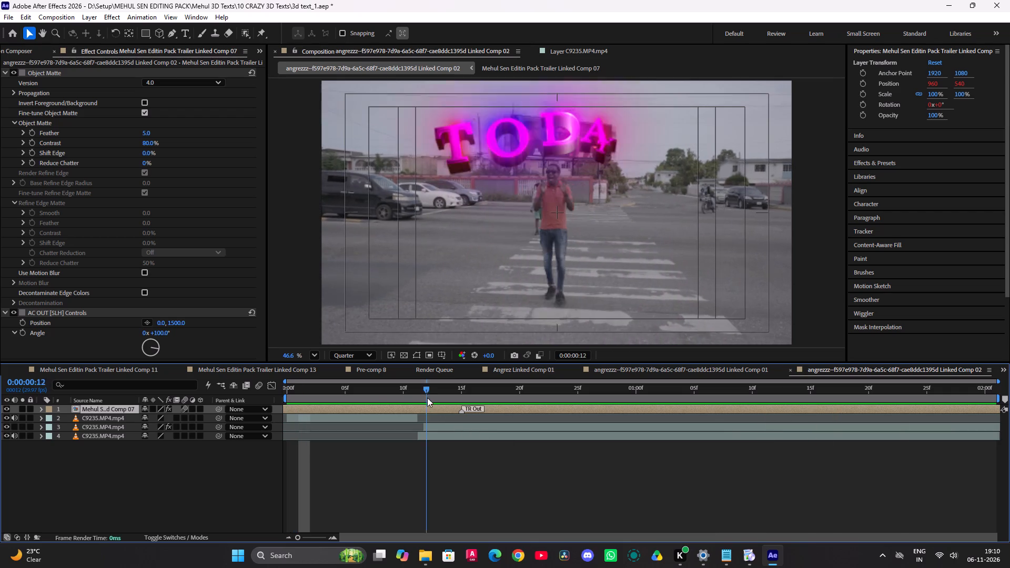
drag(427, 398, 237, 427)
Reorder the TODAY text layer below the matted C9235.MP4 clip, directly above the bottom clip, and preview the result.
drag(317, 412, 320, 435)
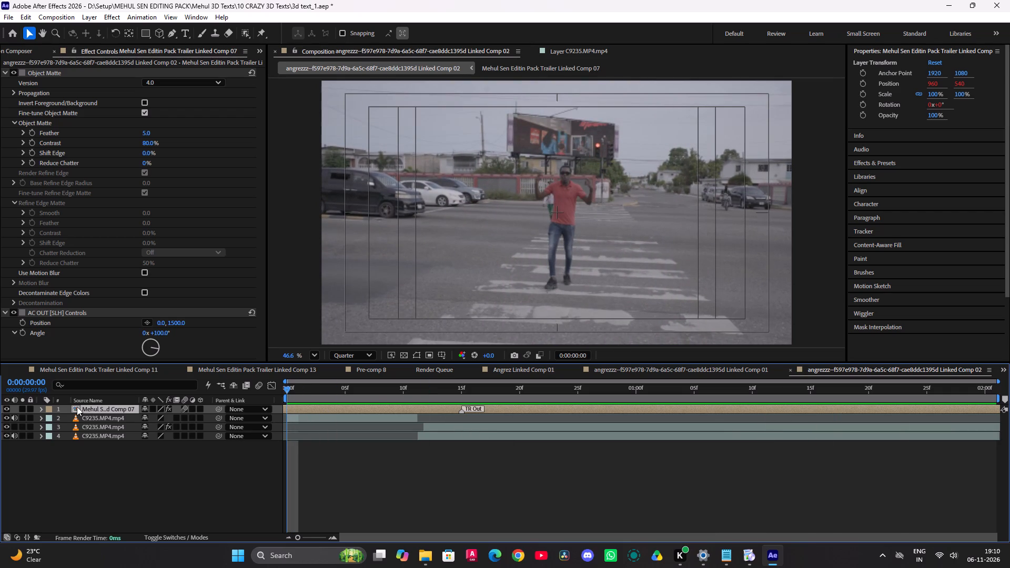
drag(75, 406, 74, 433)
key(space)
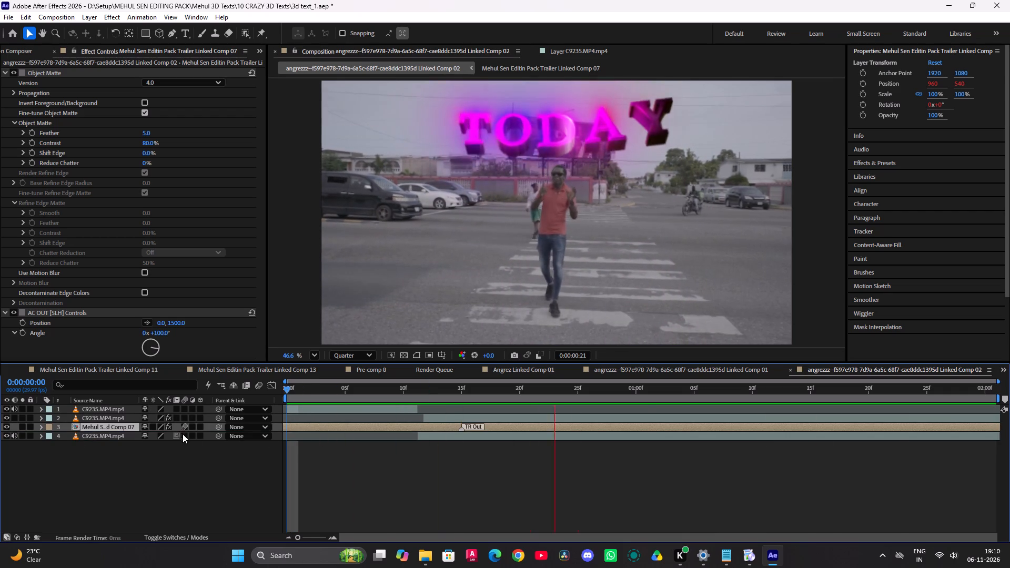
key(space)
drag(344, 395, 416, 419)
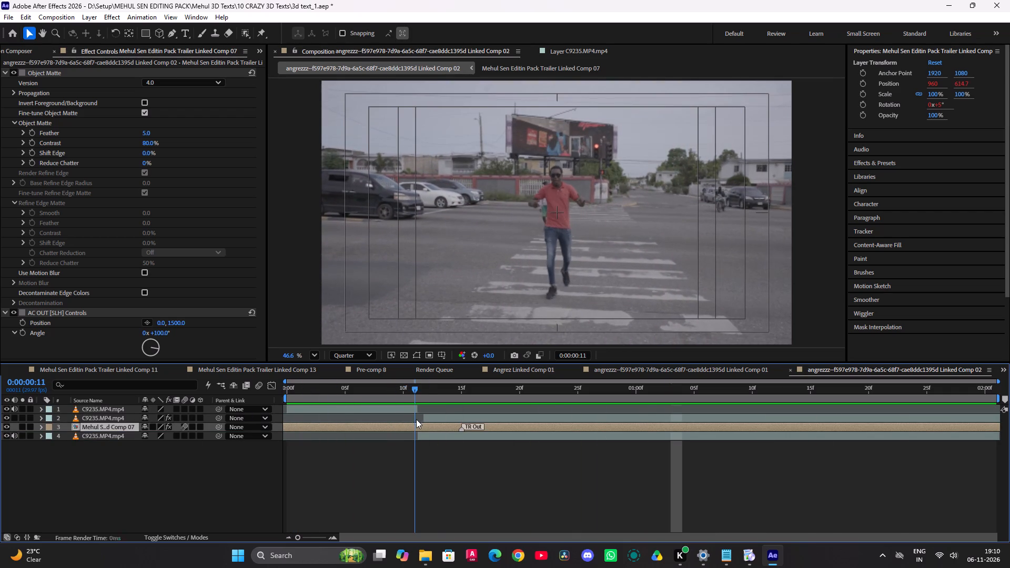
Select the walking man with Object Matte on the first frame of the top C9235.MP4 clip, freeze the propagation and play it.
drag(416, 419, 422, 417)
drag(422, 417, 278, 429)
click(314, 408)
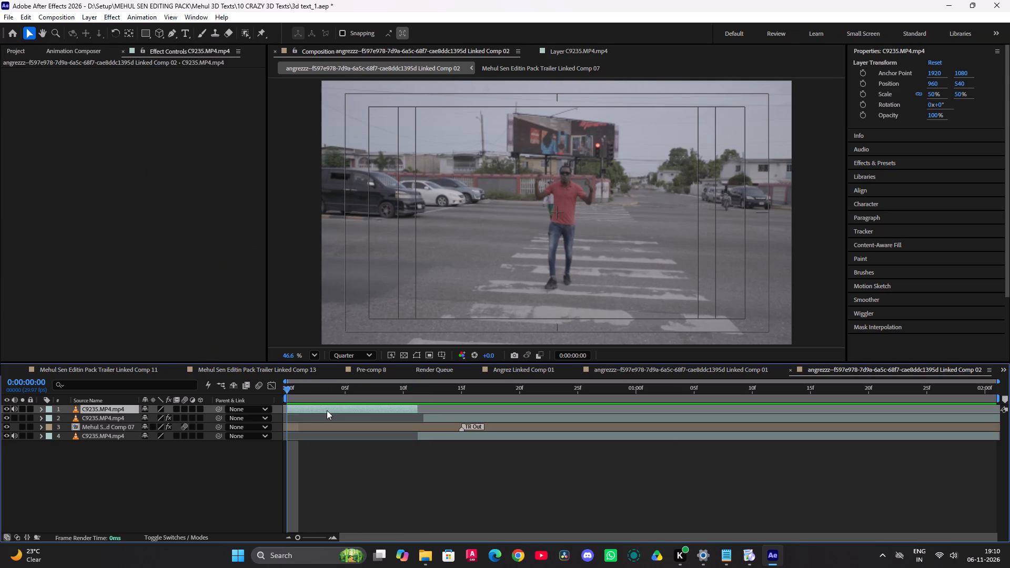
click(245, 36)
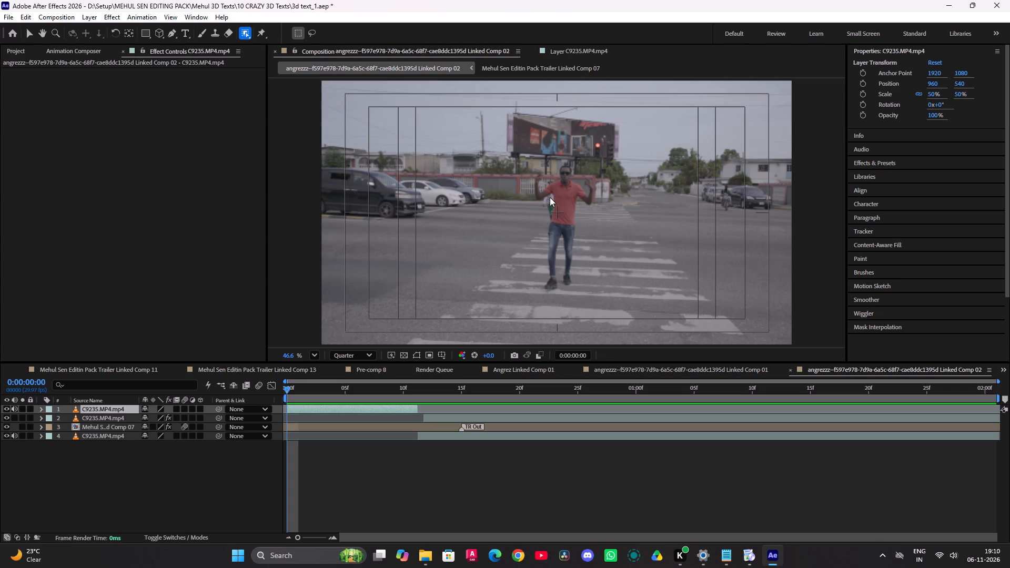
triple_click(106, 413)
click(106, 411)
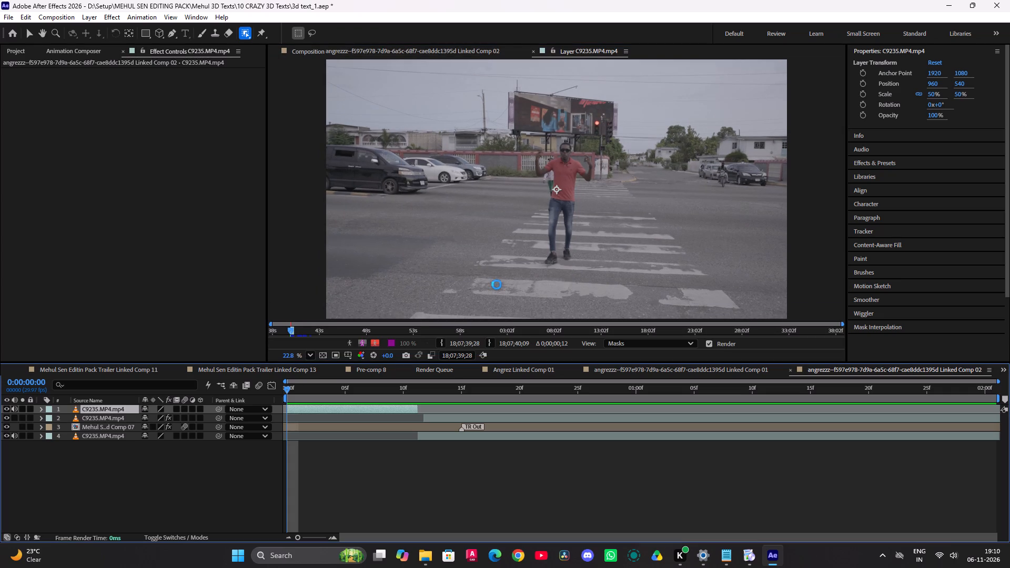
click(563, 170)
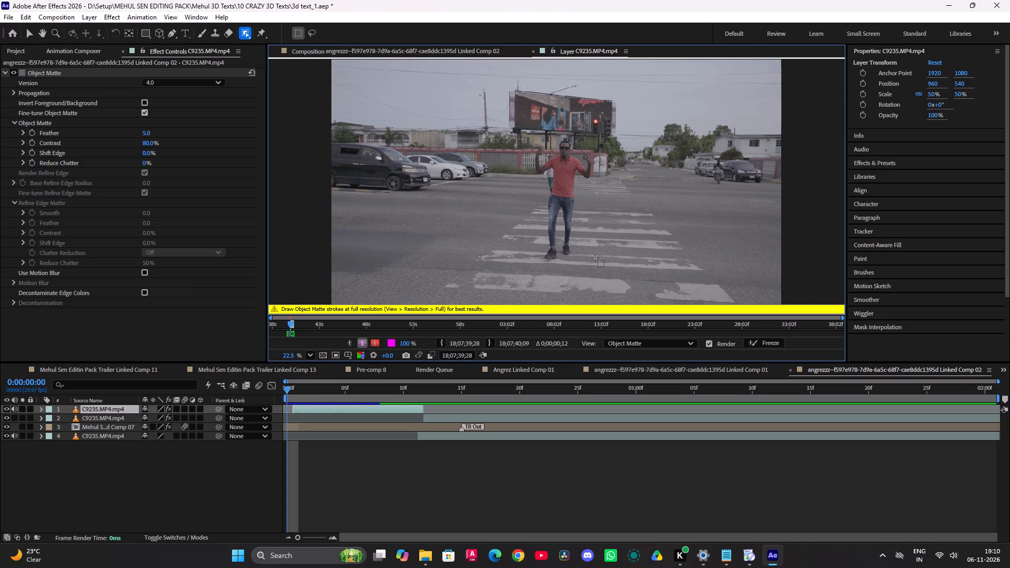
click(562, 175)
click(765, 343)
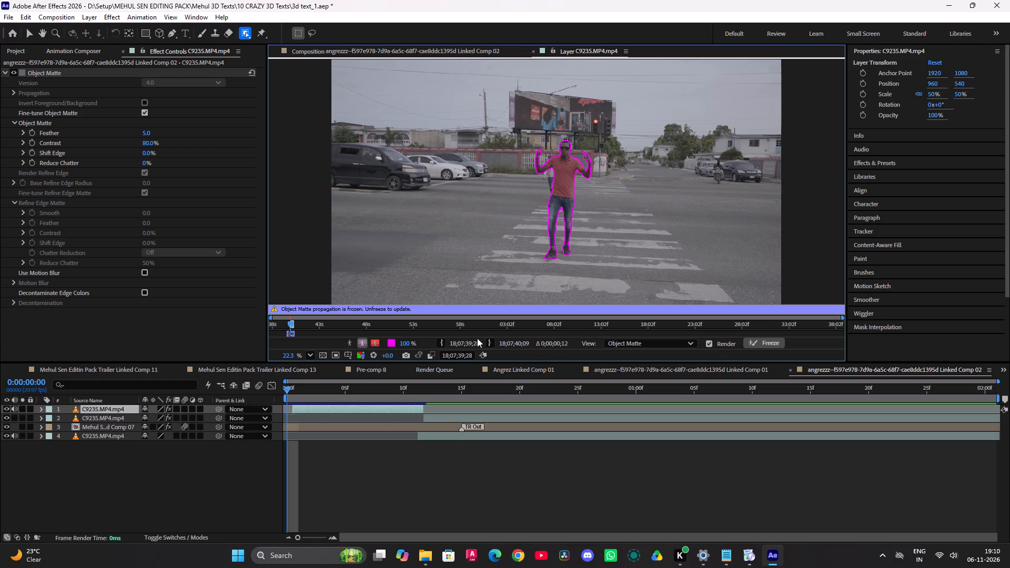
key(space)
click(430, 503)
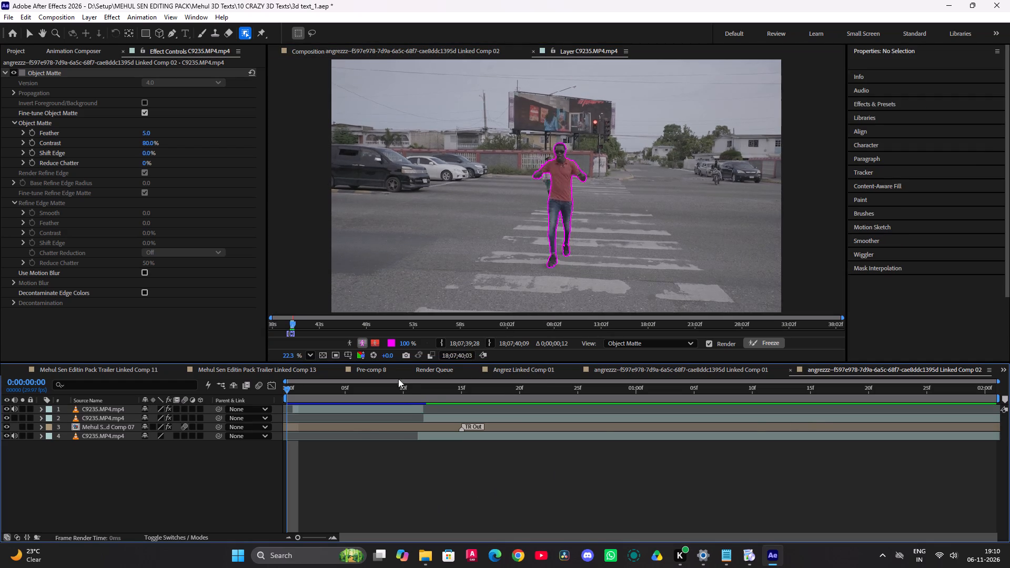
Preview angrezzz Linked Comp 02 from the start to check the man's new cutout against the TODAY text.
click(305, 52)
click(383, 484)
key(space)
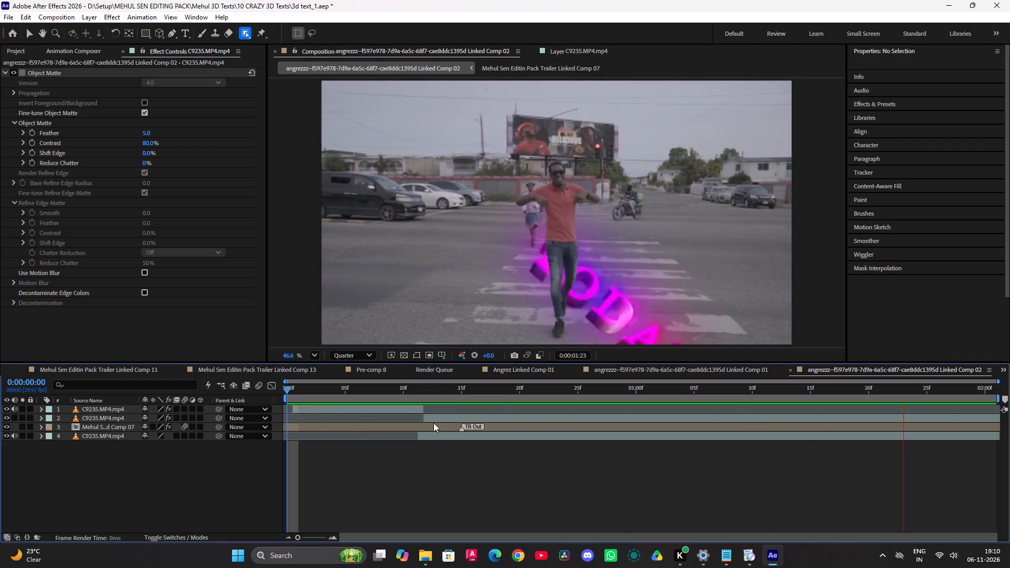
key(space)
drag(401, 395, 268, 416)
key(space)
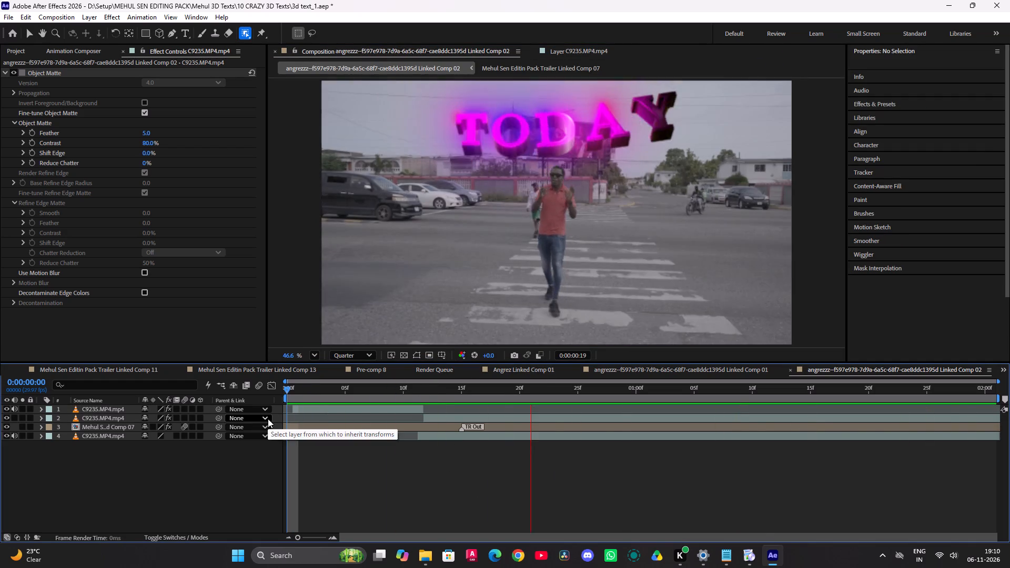
key(space)
drag(531, 389, 334, 413)
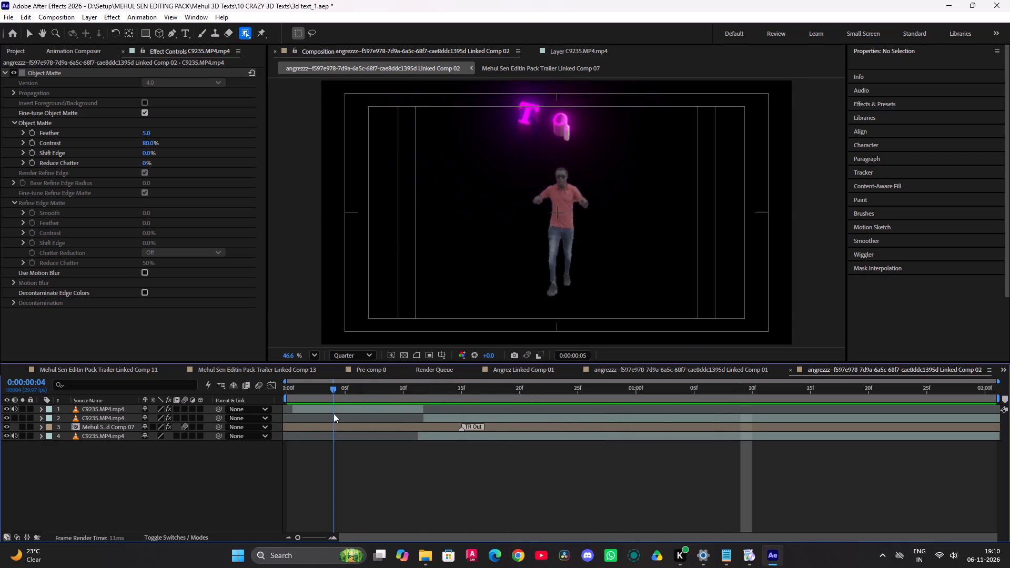
drag(334, 413, 310, 418)
Check the speech transcript in Notepad and replay the comp from its opening frames to judge the TODAY text's animation timing.
click(729, 561)
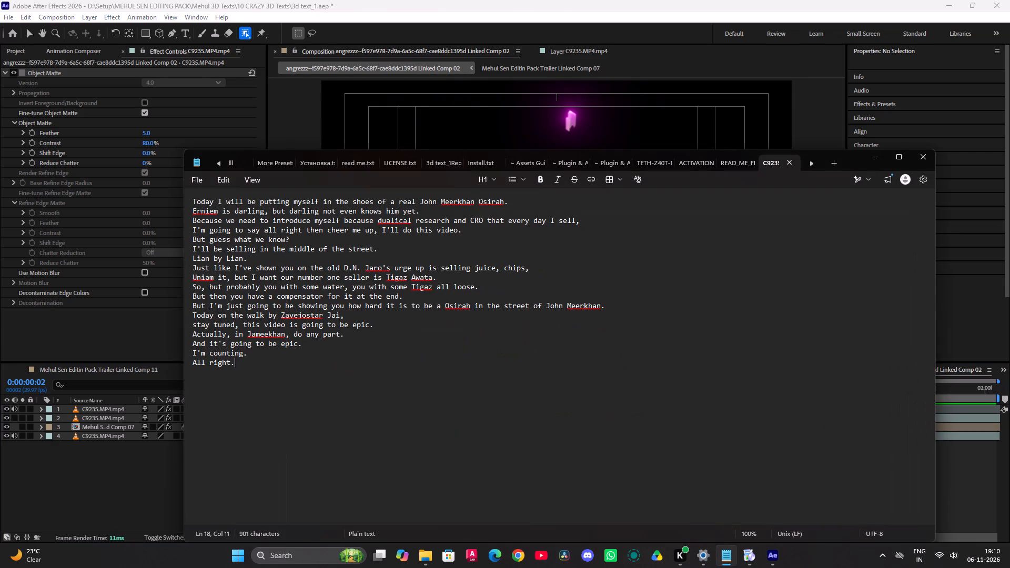
click(876, 156)
key(space)
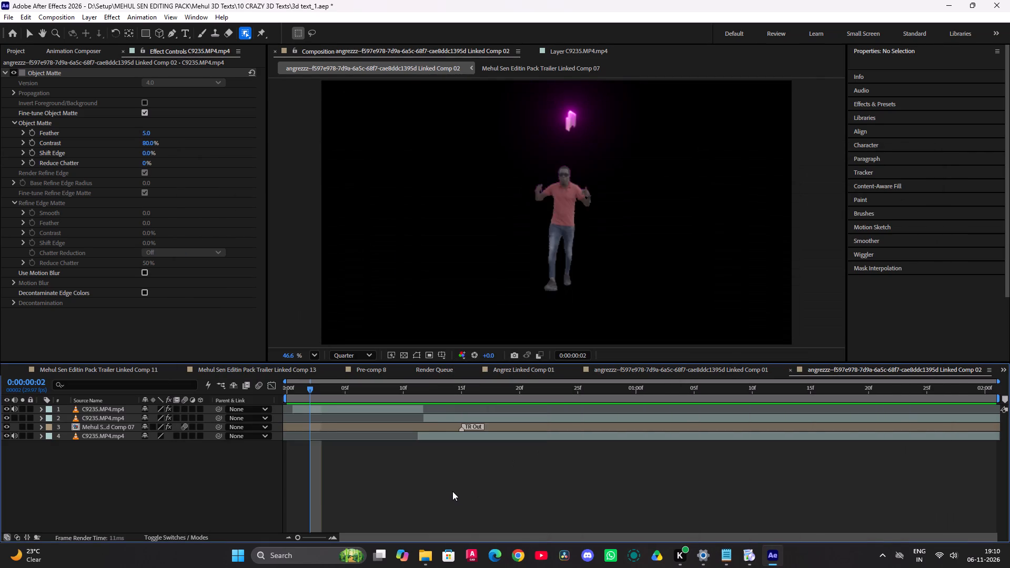
click(456, 482)
key(space)
drag(621, 383, 405, 402)
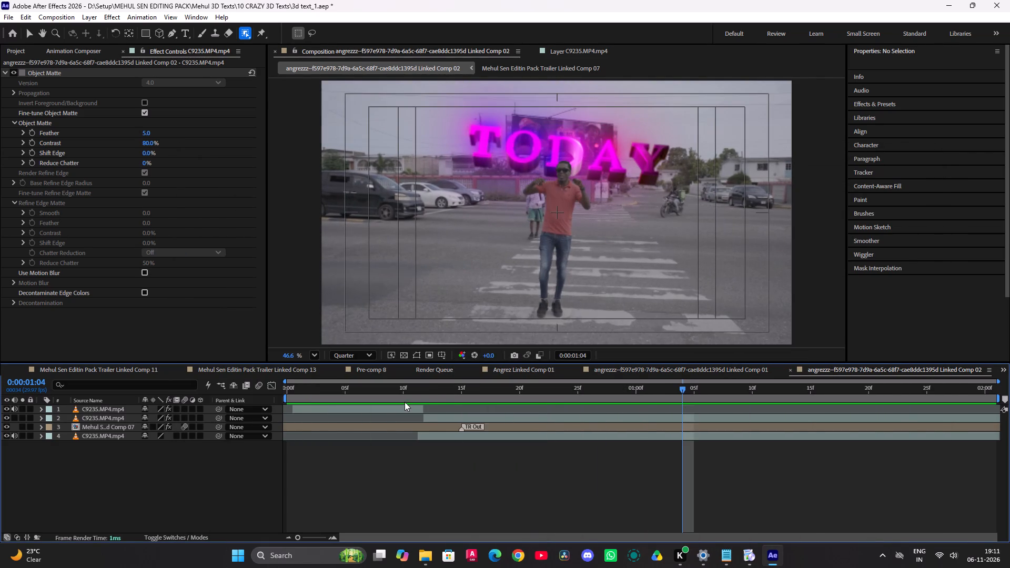
drag(405, 402, 403, 402)
drag(455, 387, 246, 423)
key(space)
key(space)
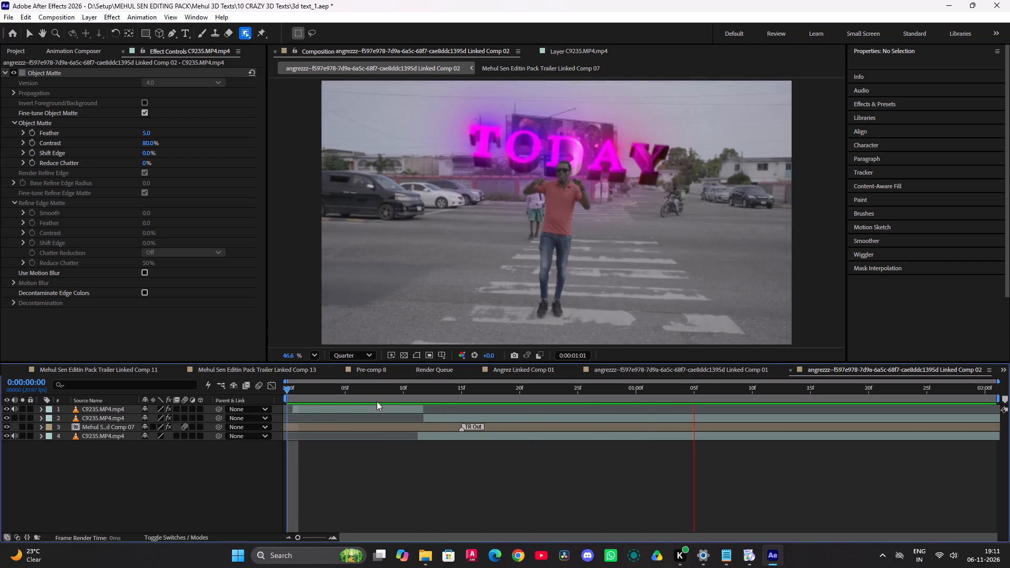
drag(496, 384, 255, 425)
key(space)
key(space)
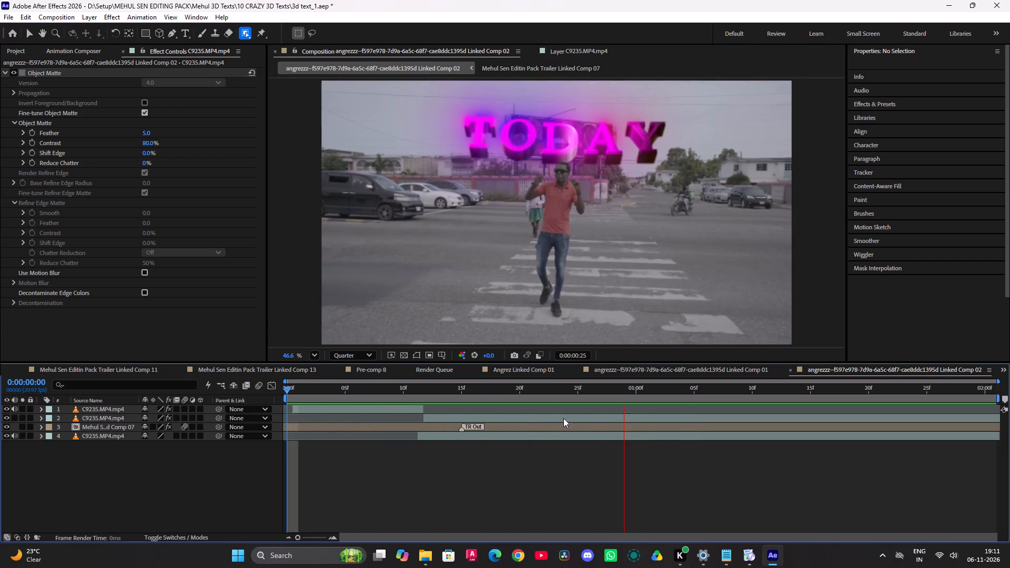
drag(624, 391, 305, 421)
key(space)
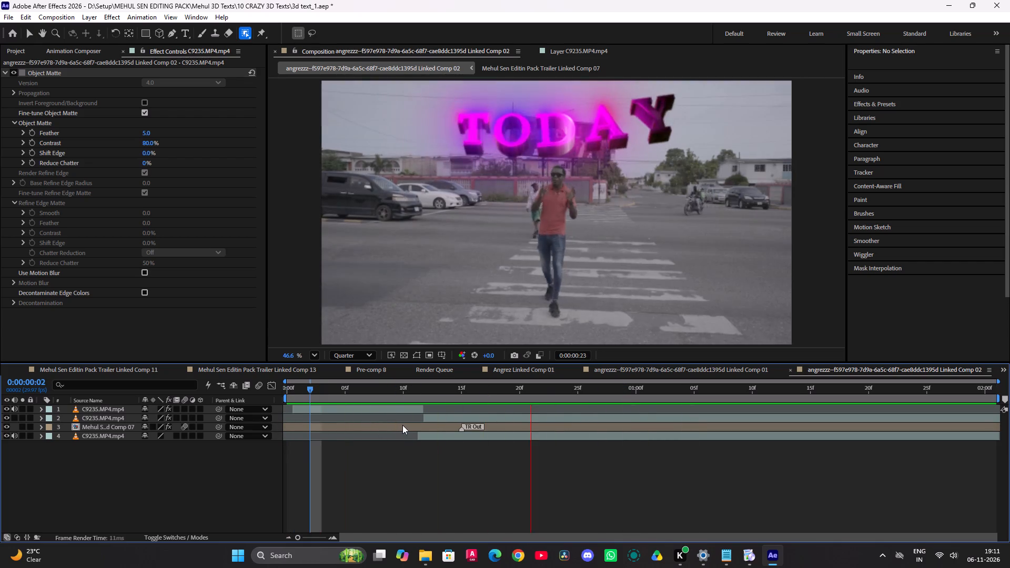
key(space)
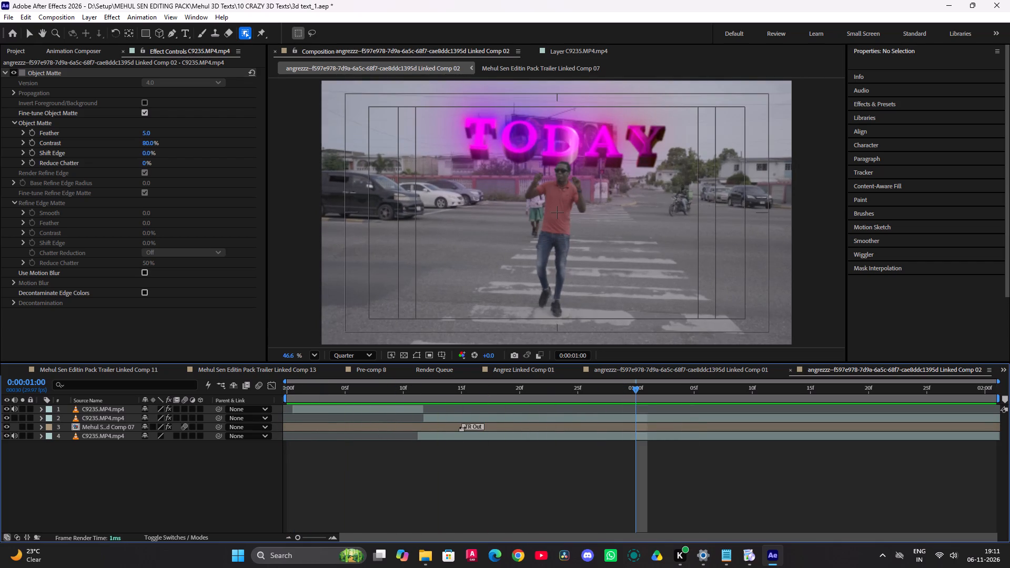
Move the TODAY text layer's TR Out marker to 0:00:00:04 and replay the comp, including the exit animation.
drag(462, 428, 333, 440)
drag(330, 392, 249, 394)
key(space)
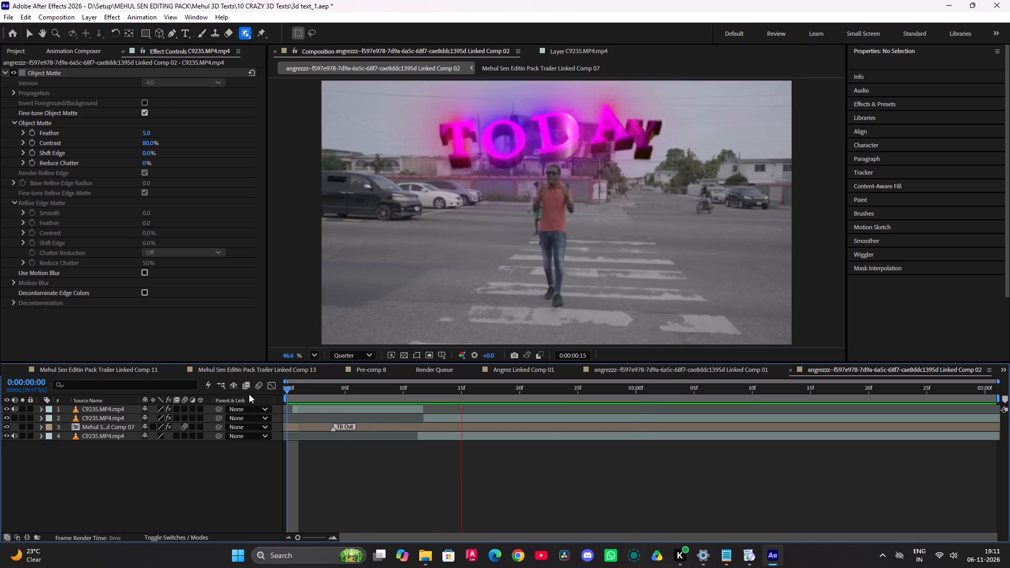
key(space)
drag(556, 389, 438, 410)
key(space)
key(space)
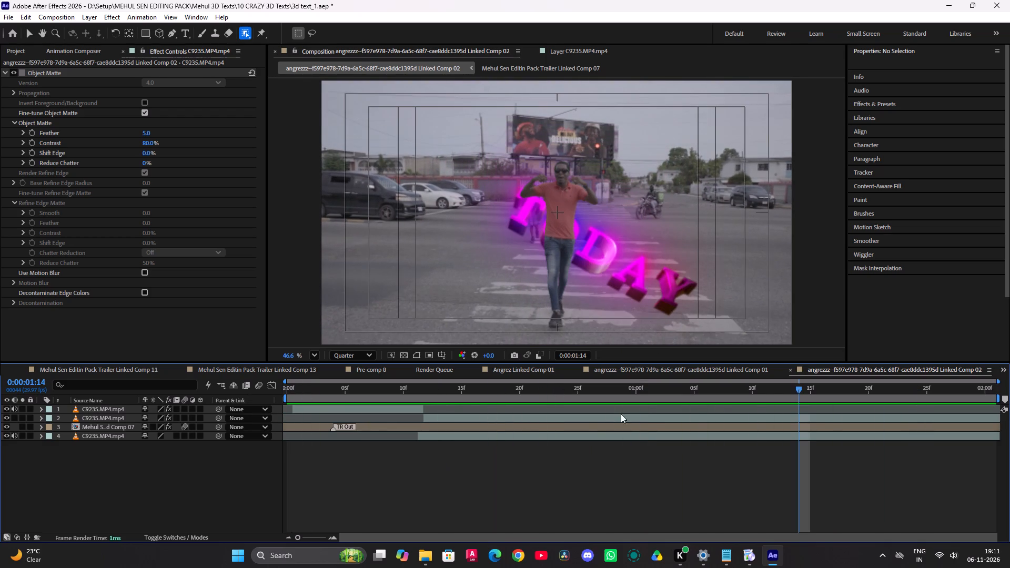
drag(782, 390, 553, 404)
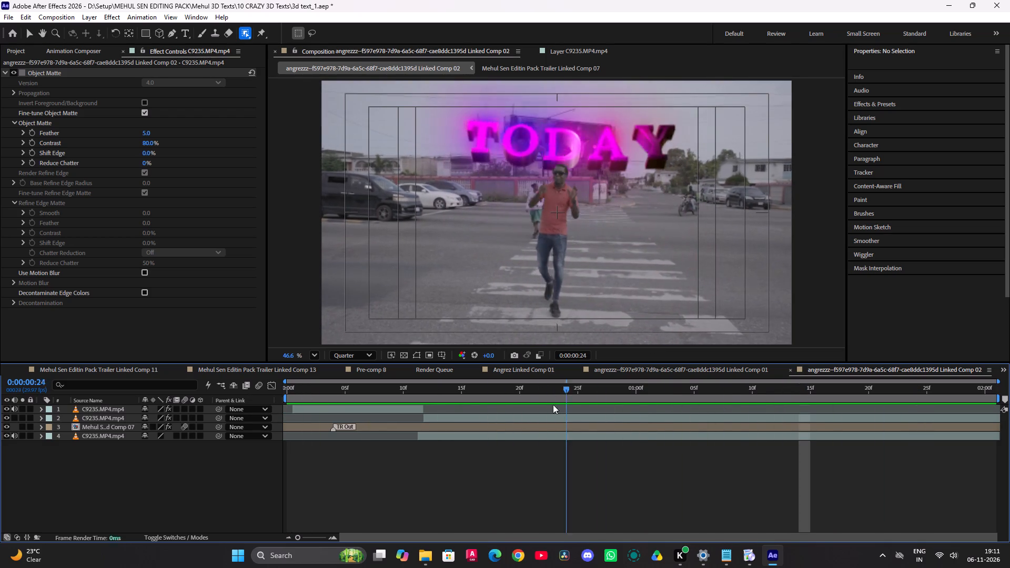
drag(553, 404, 548, 405)
key(space)
key(space)
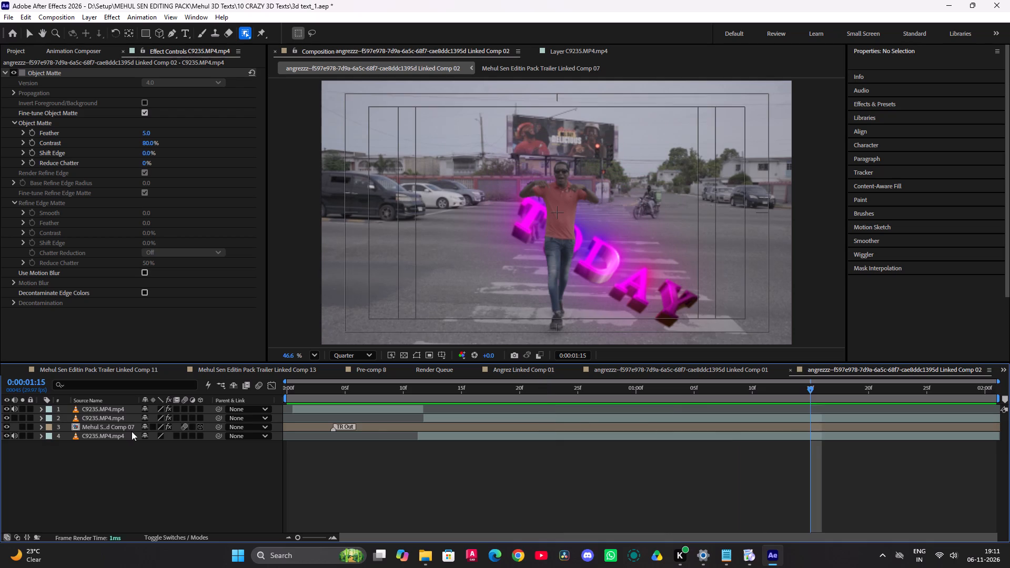
Browse the open compositions, examining Comp 5 and Trailer Linked Comps 07, 08 and 09 for another text animation.
click(999, 373)
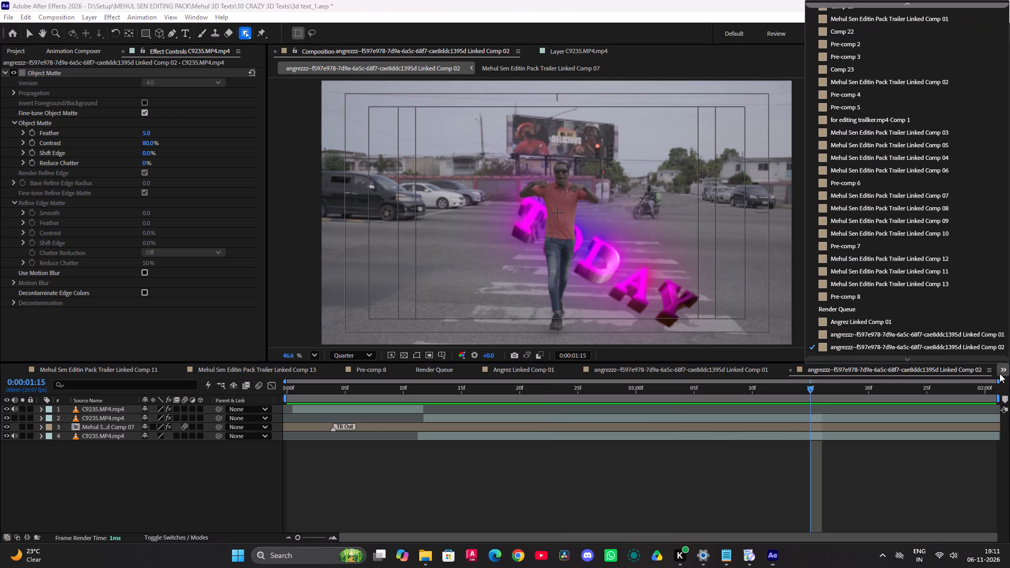
scroll(878, 331, down, 3)
scroll(858, 99, up, 8)
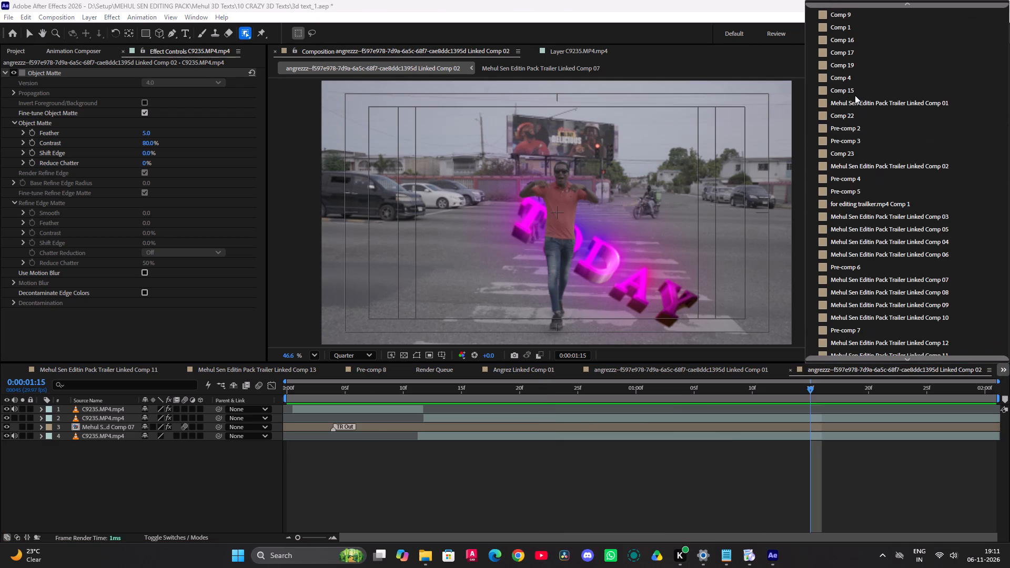
scroll(853, 84, up, 5)
click(839, 18)
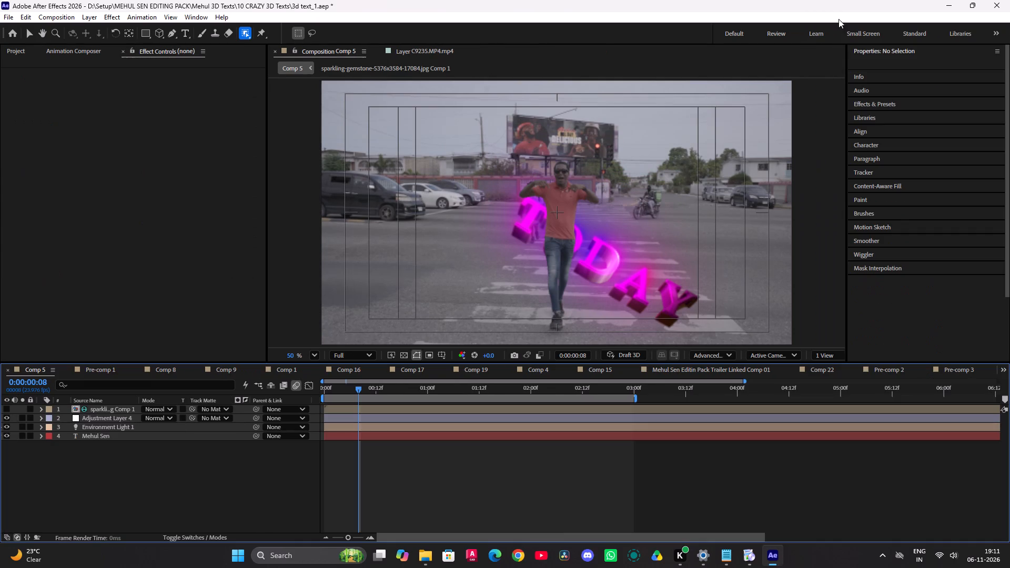
drag(366, 394, 325, 397)
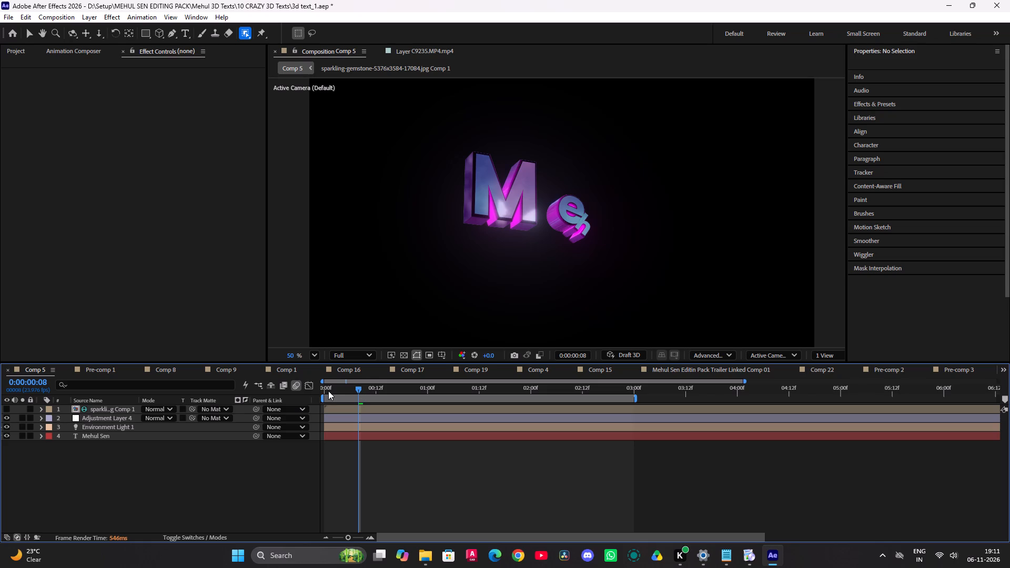
click(1005, 369)
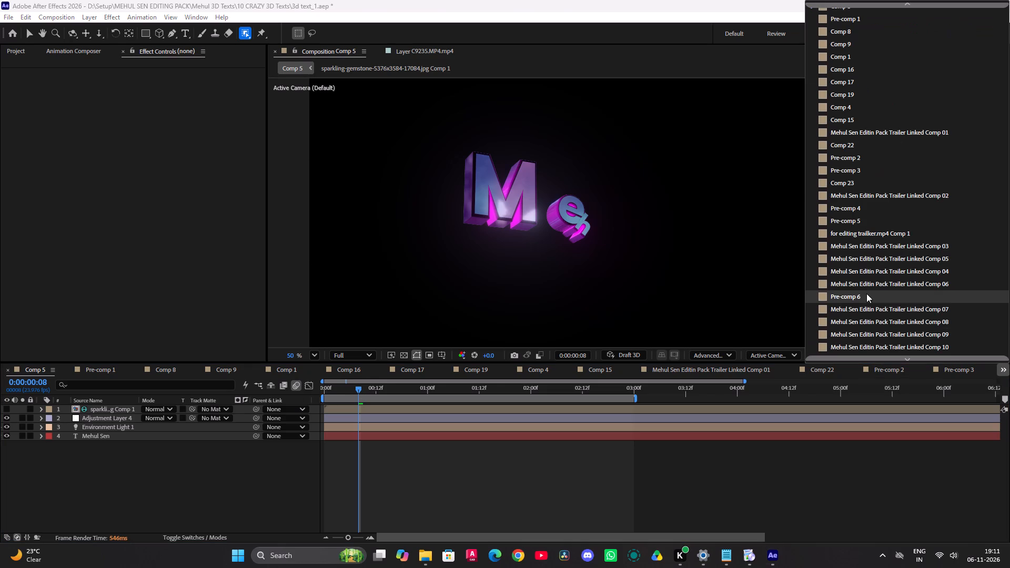
click(863, 306)
click(1005, 370)
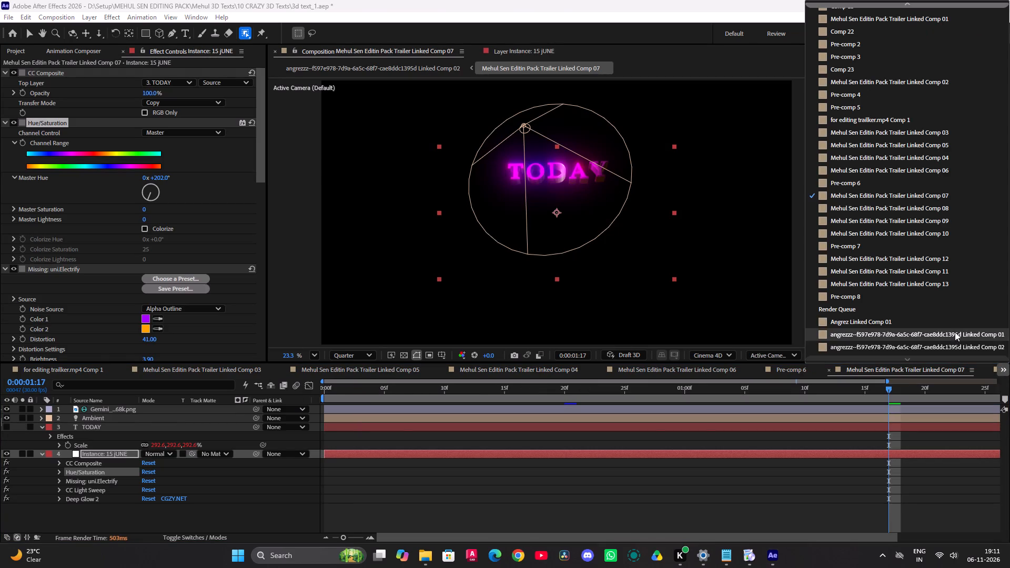
click(865, 212)
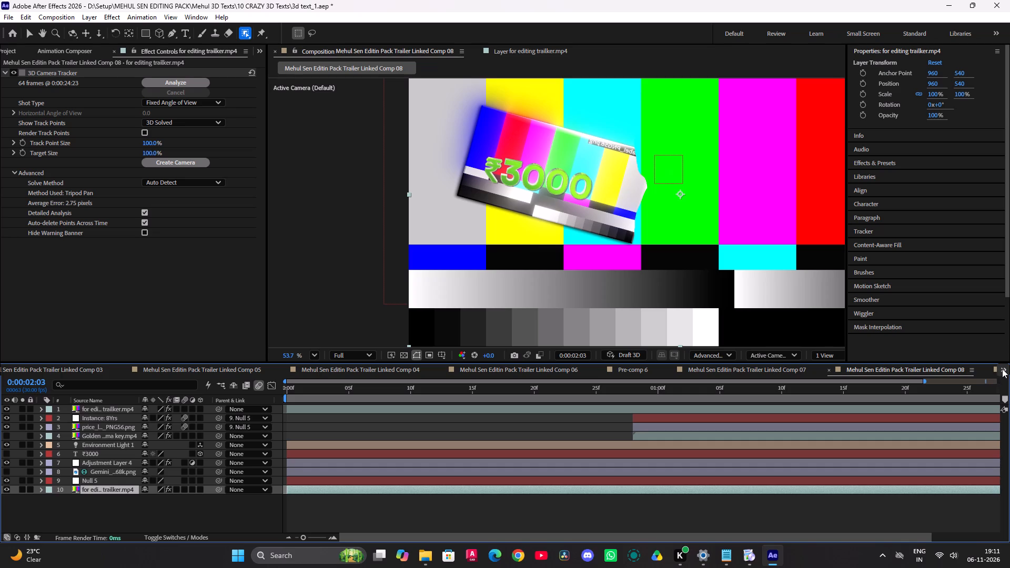
click(1002, 369)
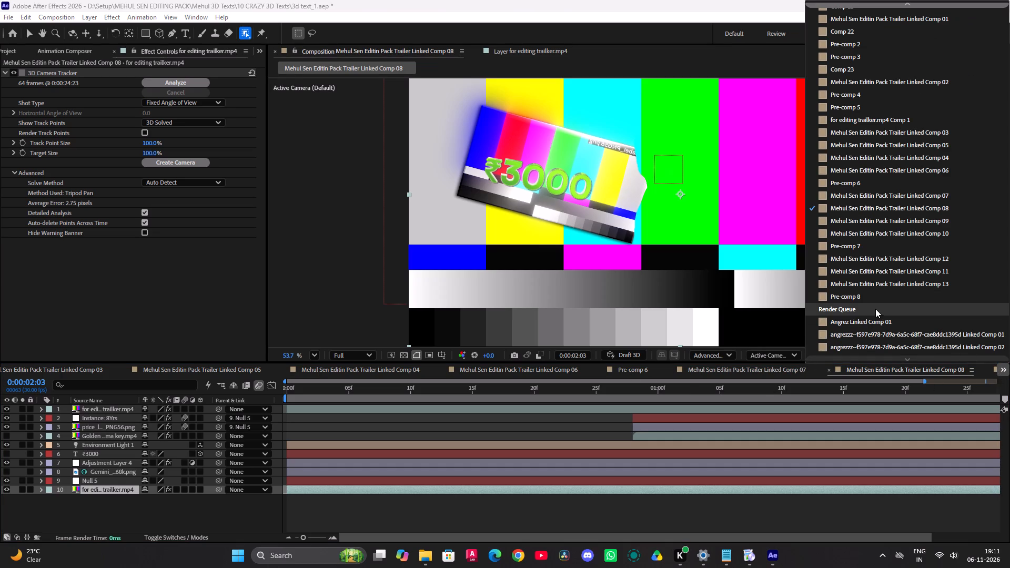
click(854, 225)
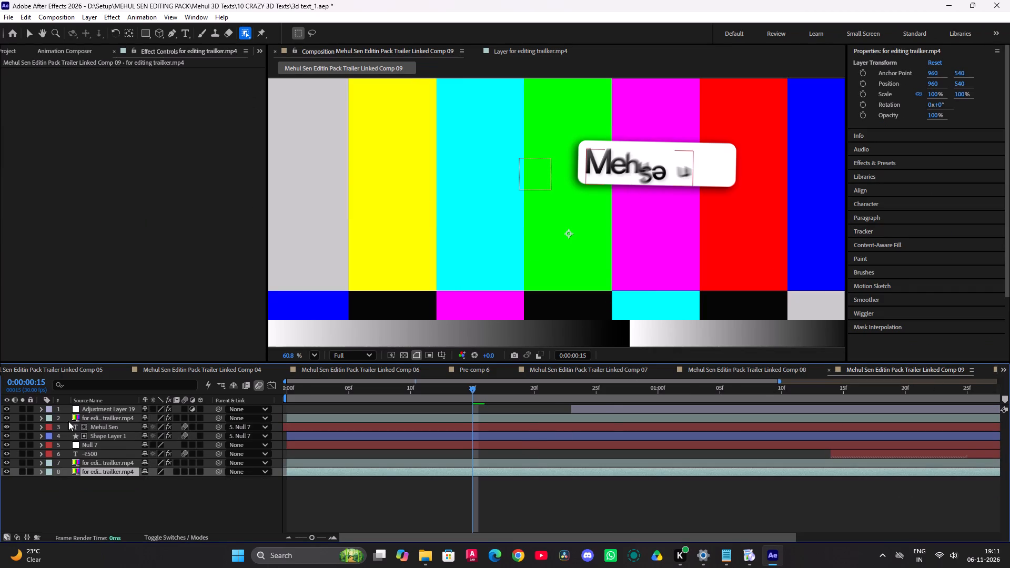
Return to angrezzz Linked Comp 02, add Trailer Linked Comp 09 from the project as its top layer, and preview it.
click(1005, 372)
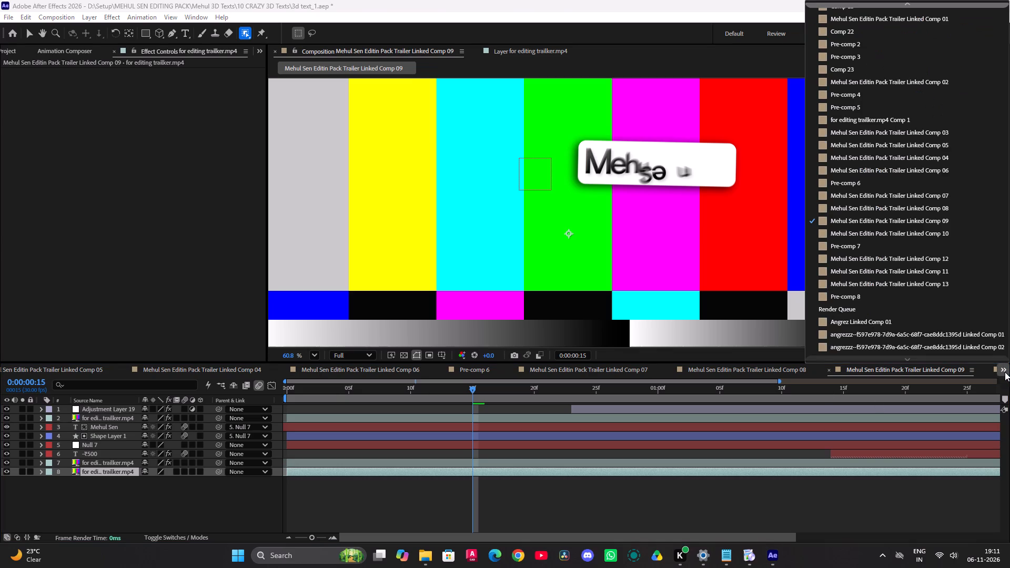
click(874, 343)
click(18, 51)
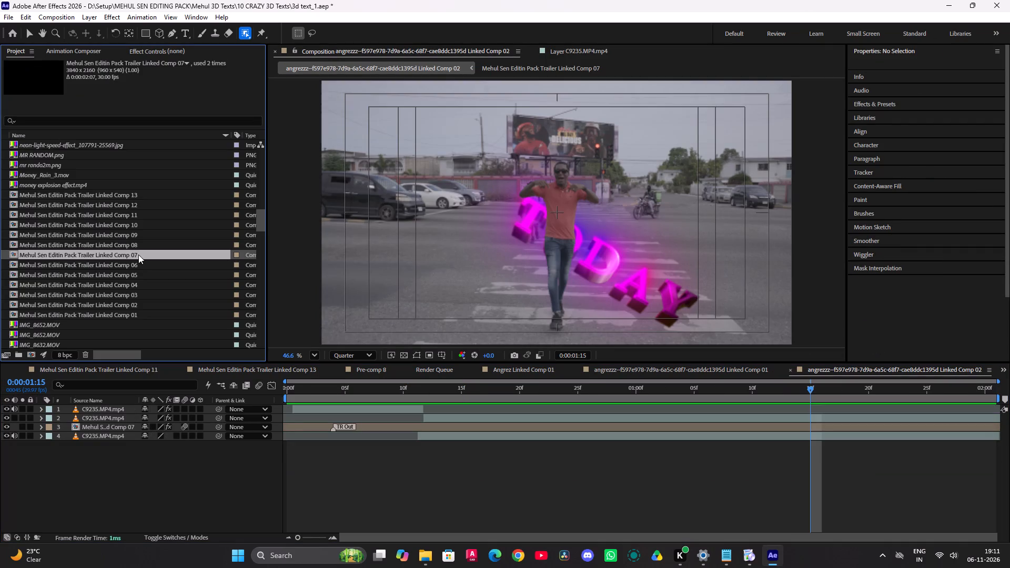
drag(135, 232, 124, 405)
drag(496, 397, 184, 410)
key(space)
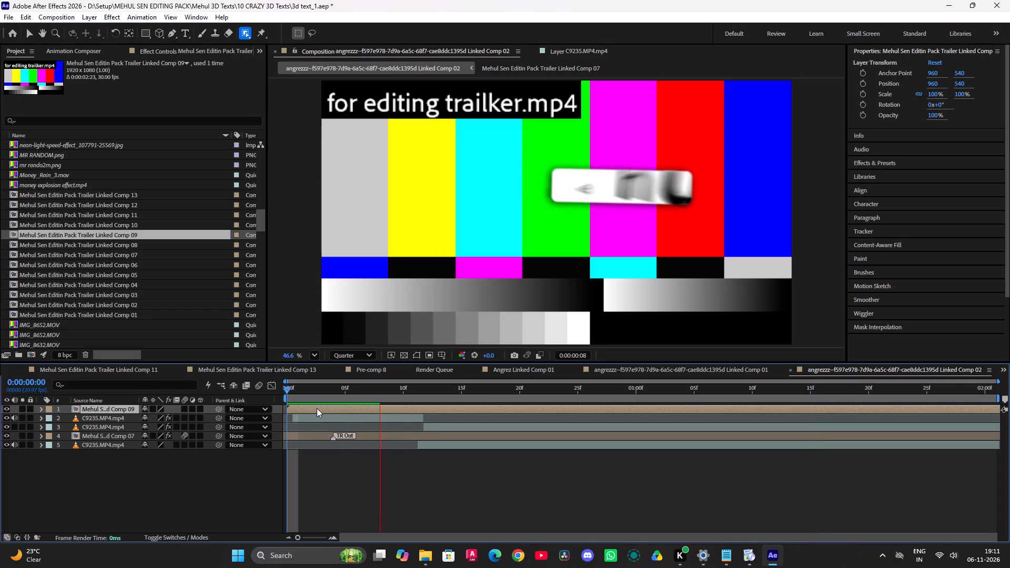
key(space)
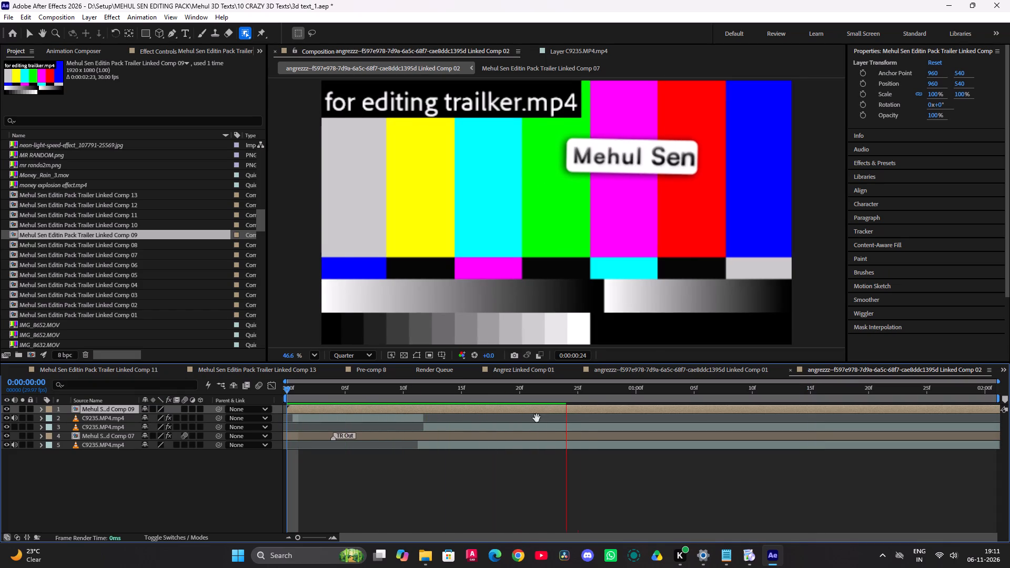
drag(579, 393, 556, 404)
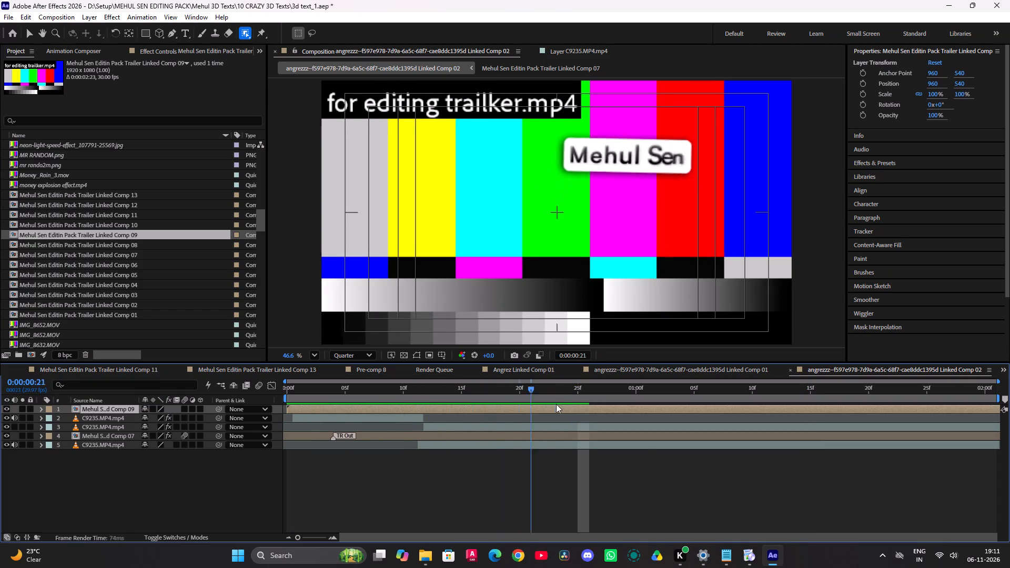
Open Trailer Linked Comp 09 from the top layer and delete its three "for editing trailker.mp4" footage layers.
drag(556, 404, 639, 403)
drag(634, 394, 490, 409)
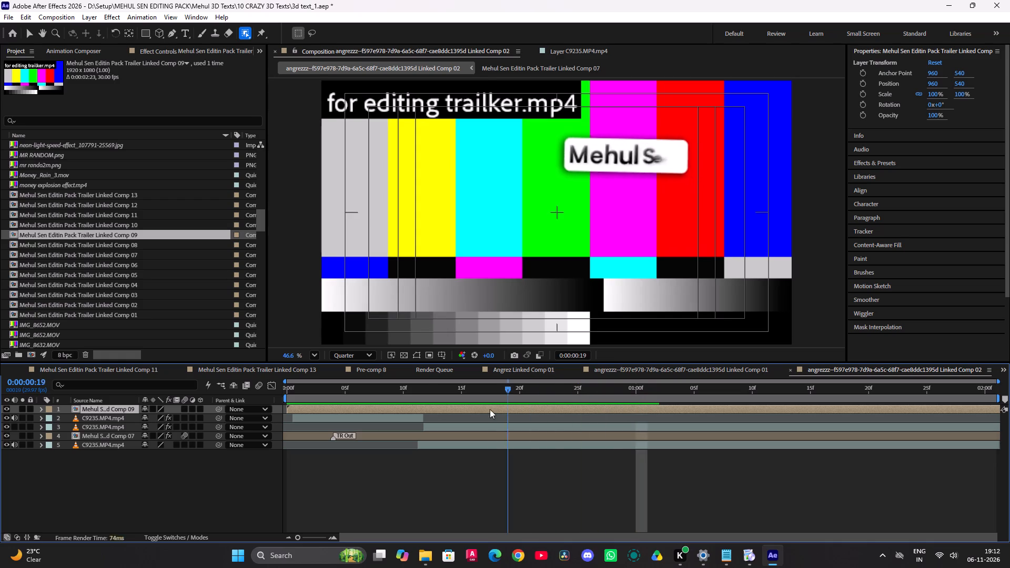
drag(490, 409, 369, 417)
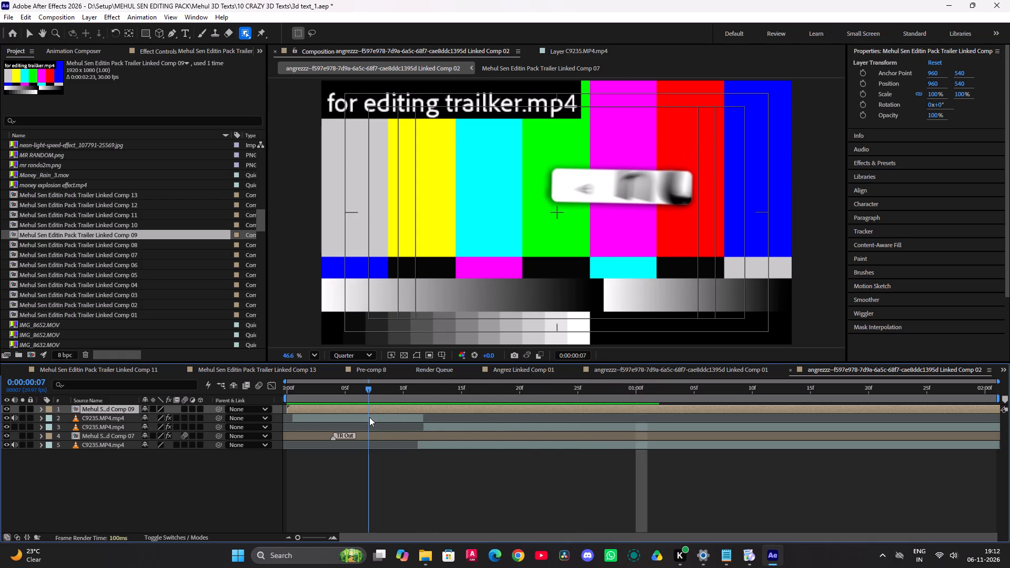
drag(369, 417, 559, 419)
double_click(317, 412)
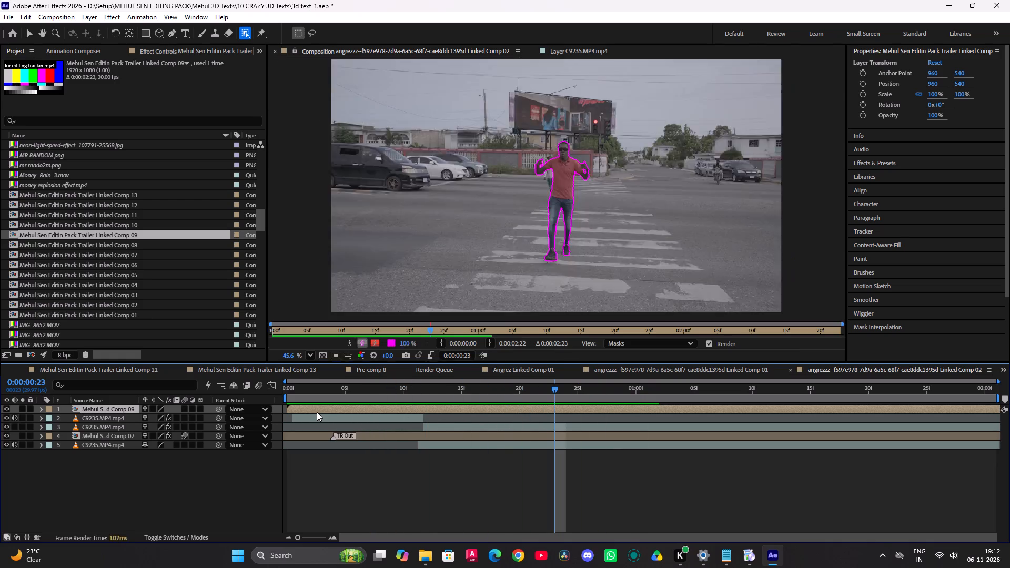
double_click(85, 406)
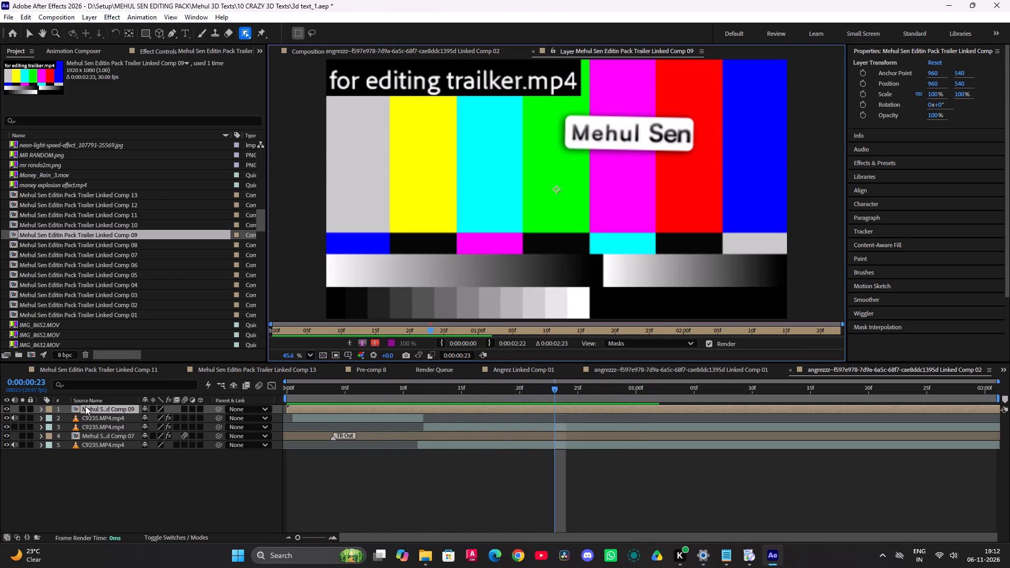
double_click(25, 26)
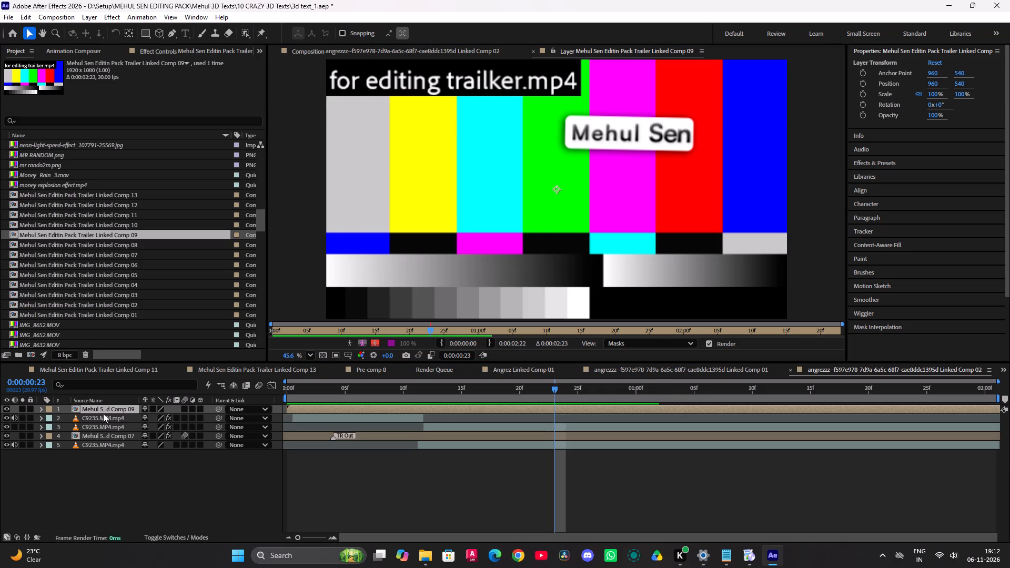
double_click(103, 410)
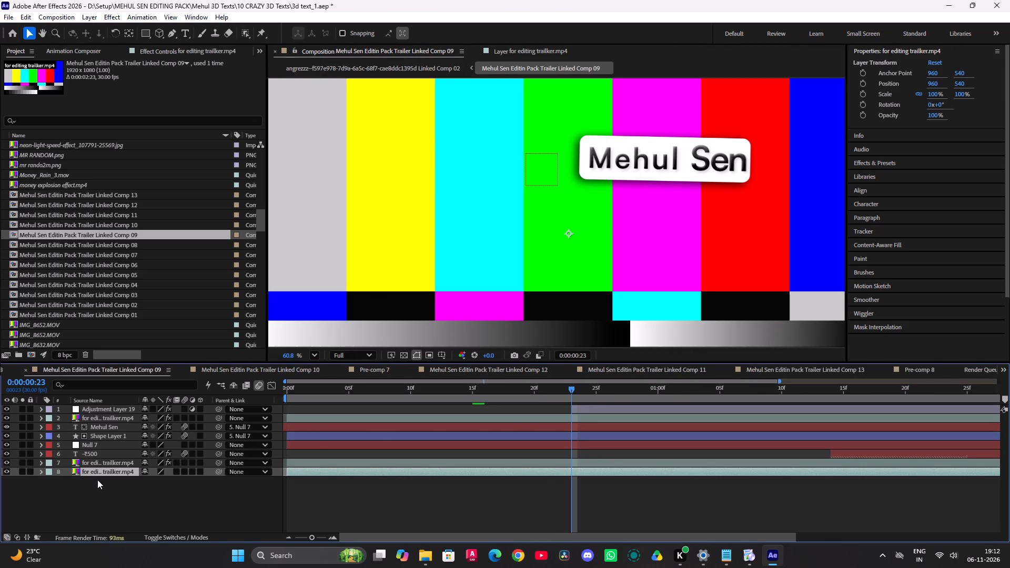
click(97, 480)
ctrl+click(98, 473)
ctrl+click(99, 465)
ctrl+click(107, 416)
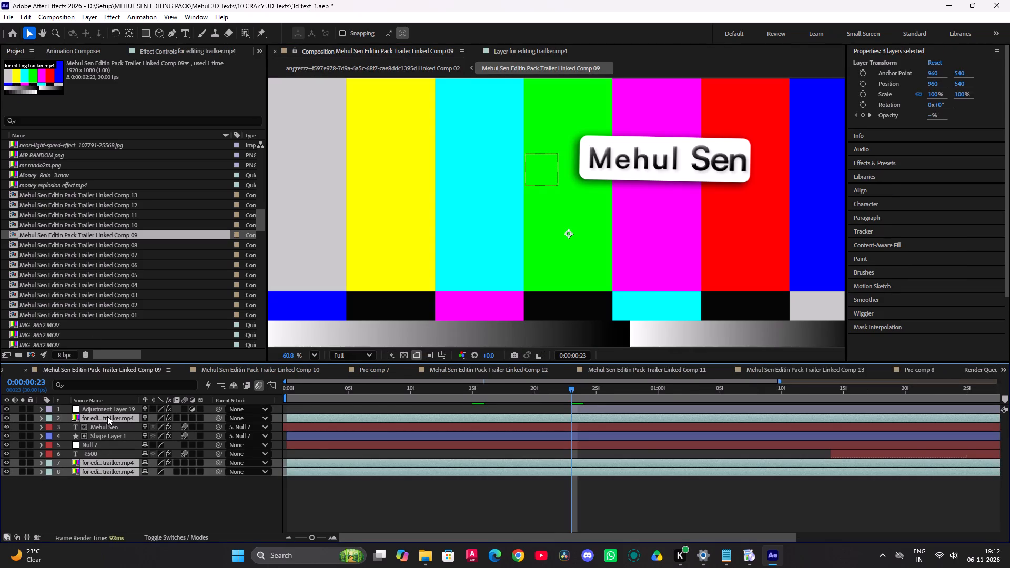
key(Delete)
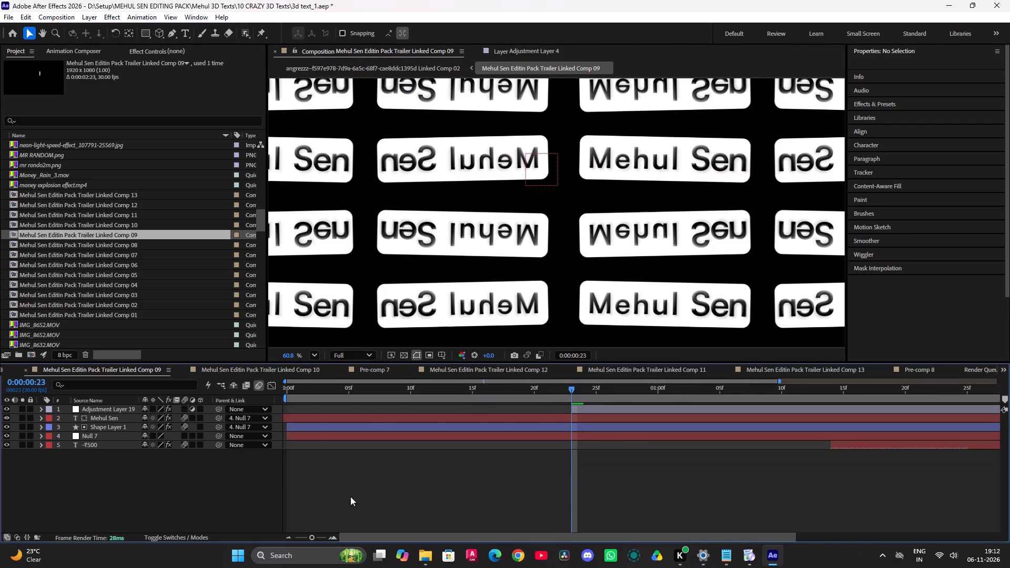
Play and scrub through Trailer Linked Comp 09 to examine the name title's animation without the footage.
key(space)
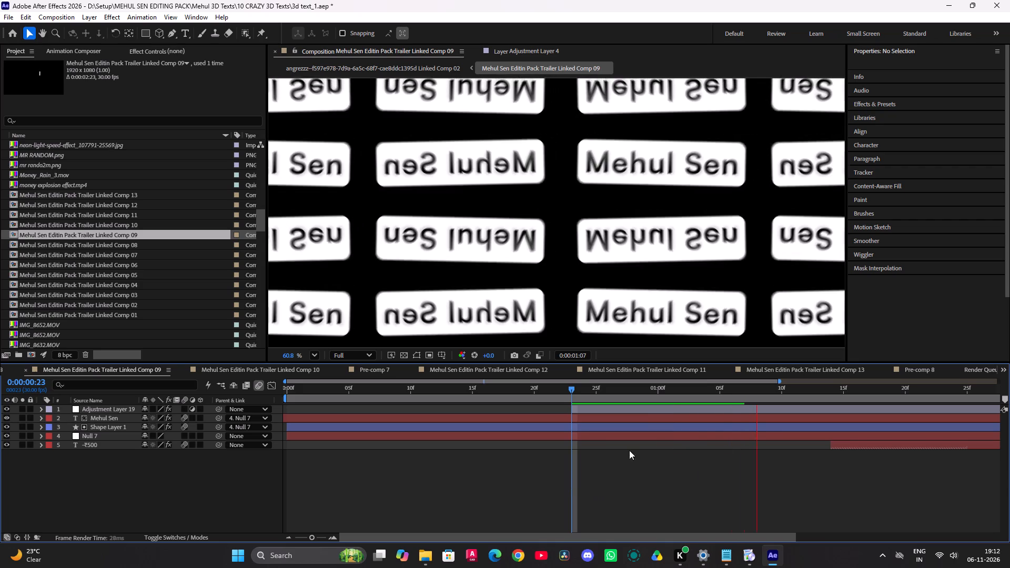
drag(820, 392, 676, 415)
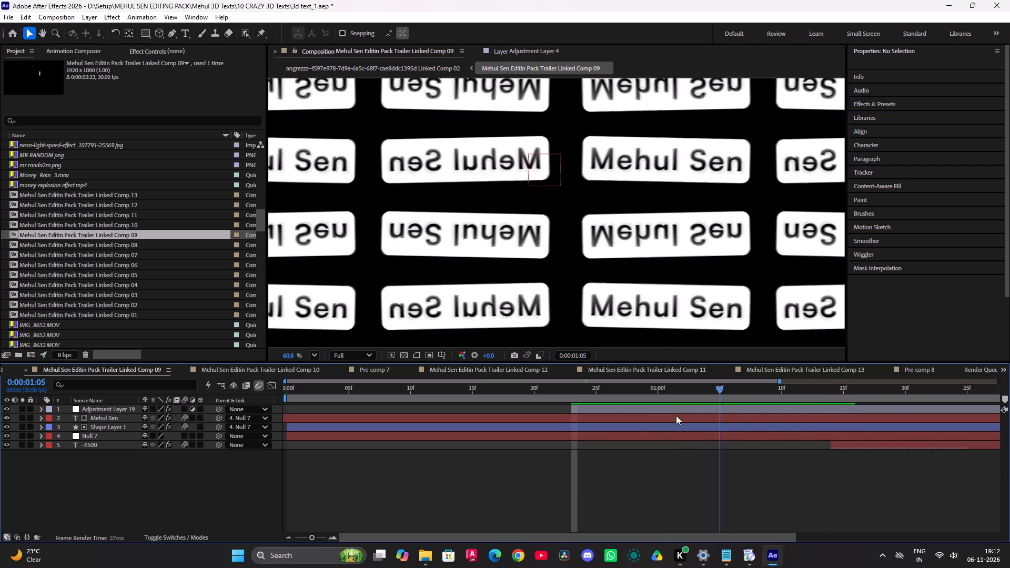
drag(676, 415, 201, 460)
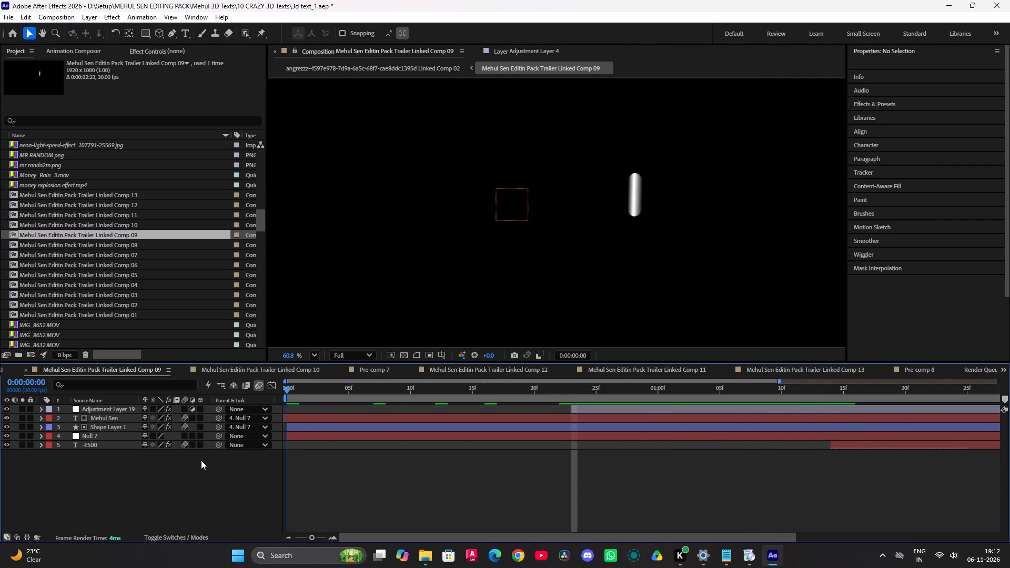
drag(201, 460, 510, 463)
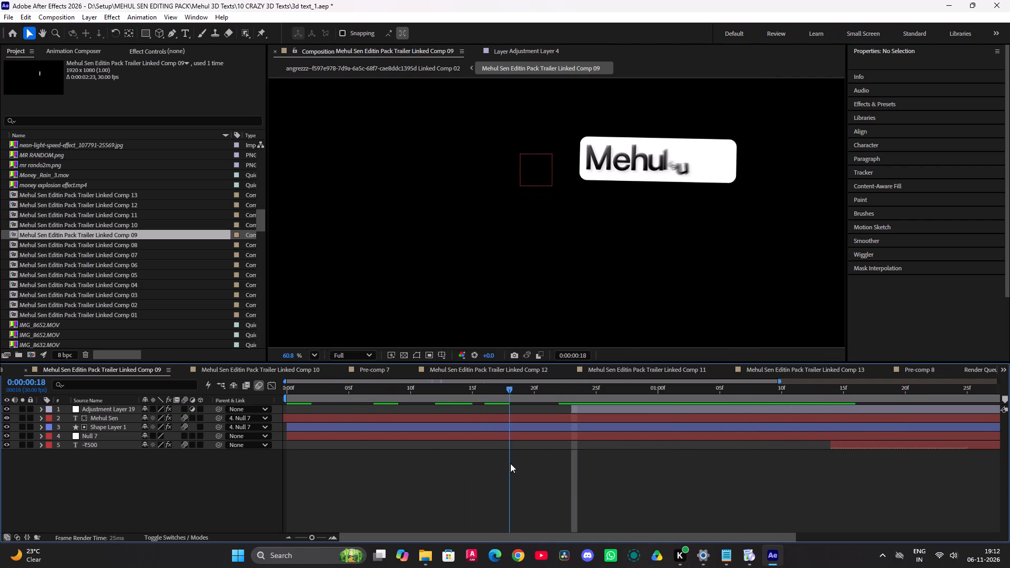
drag(510, 463, 492, 465)
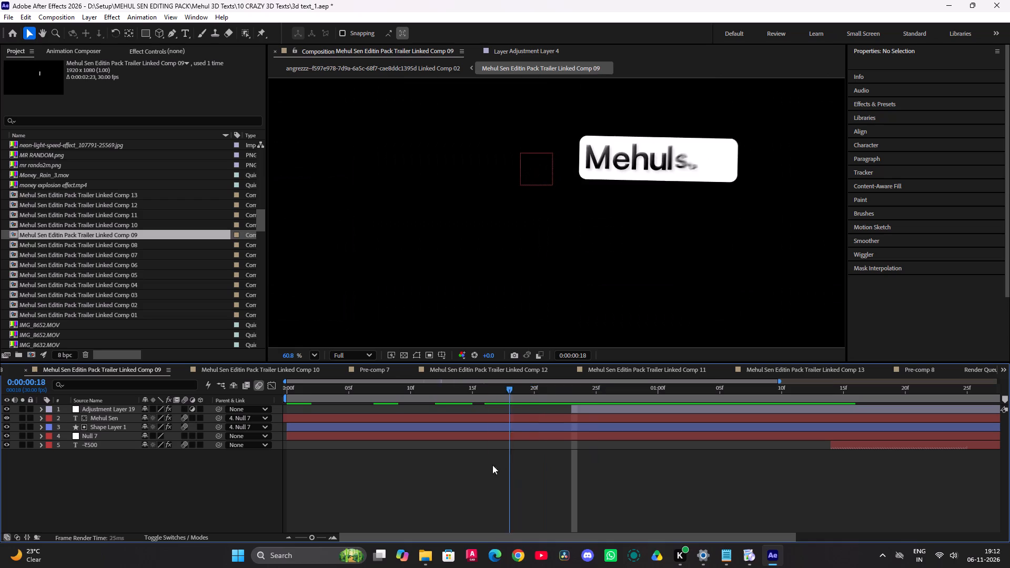
drag(492, 465, 353, 468)
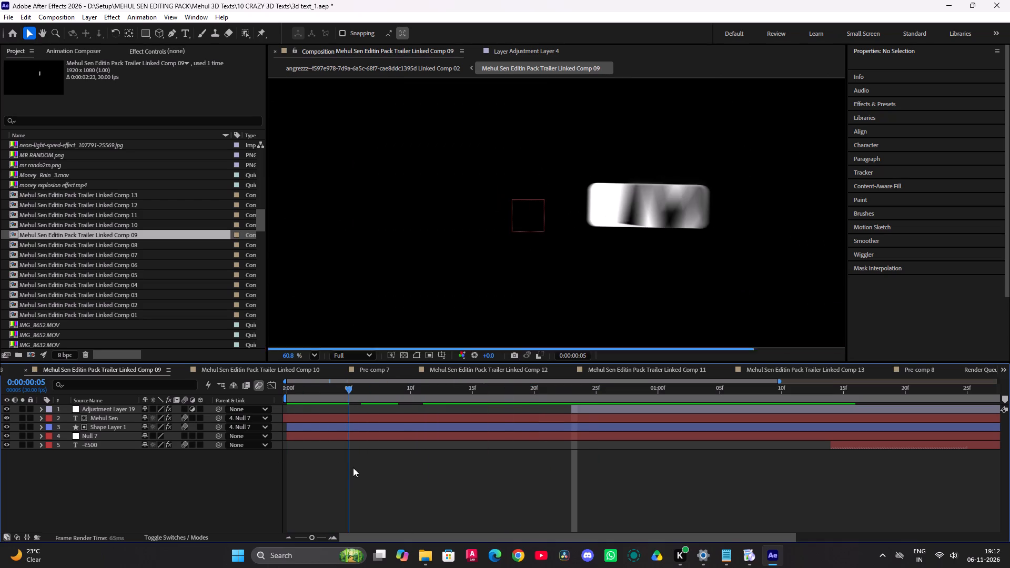
drag(353, 468, 504, 467)
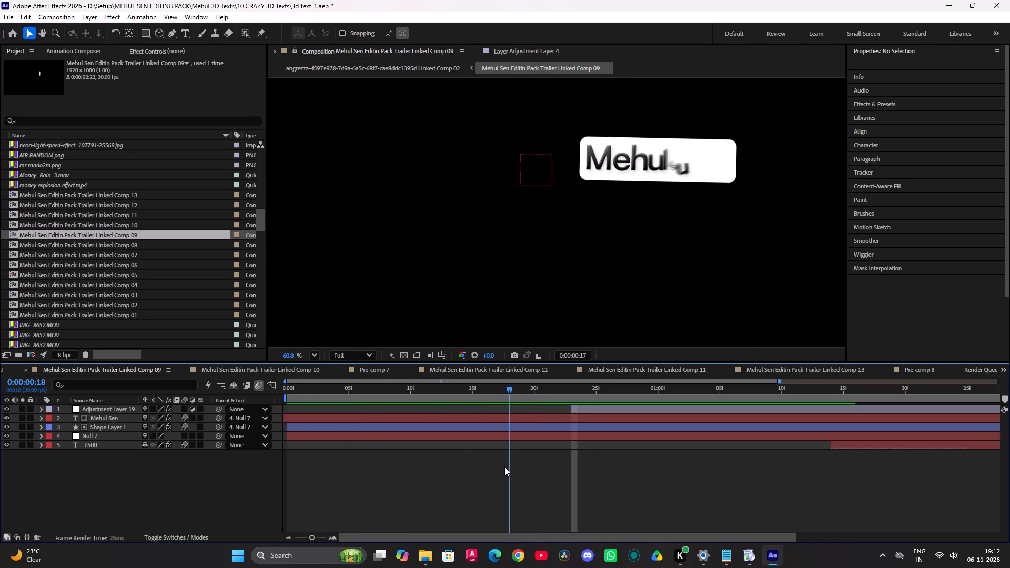
drag(504, 467, 469, 463)
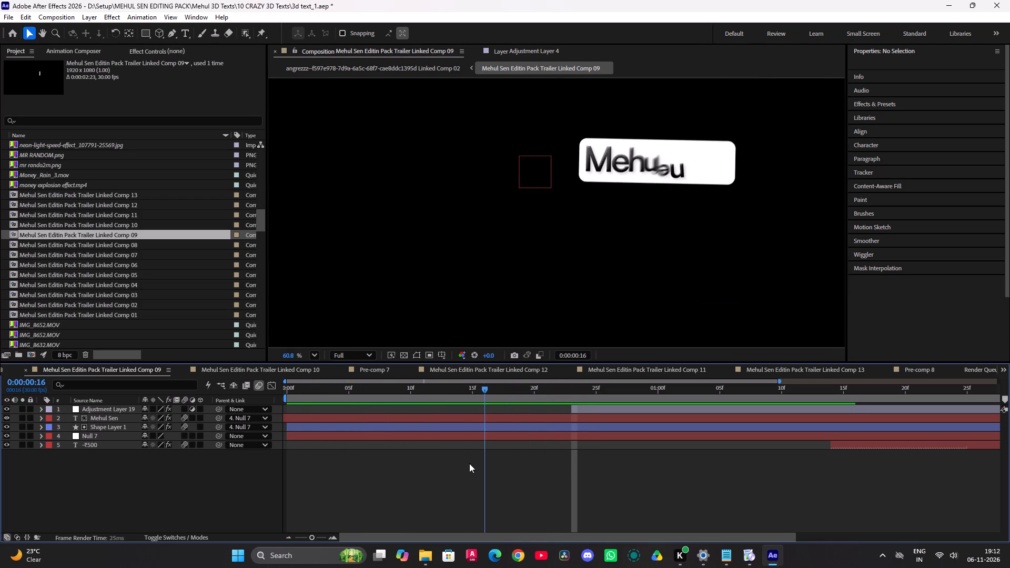
drag(469, 463, 738, 464)
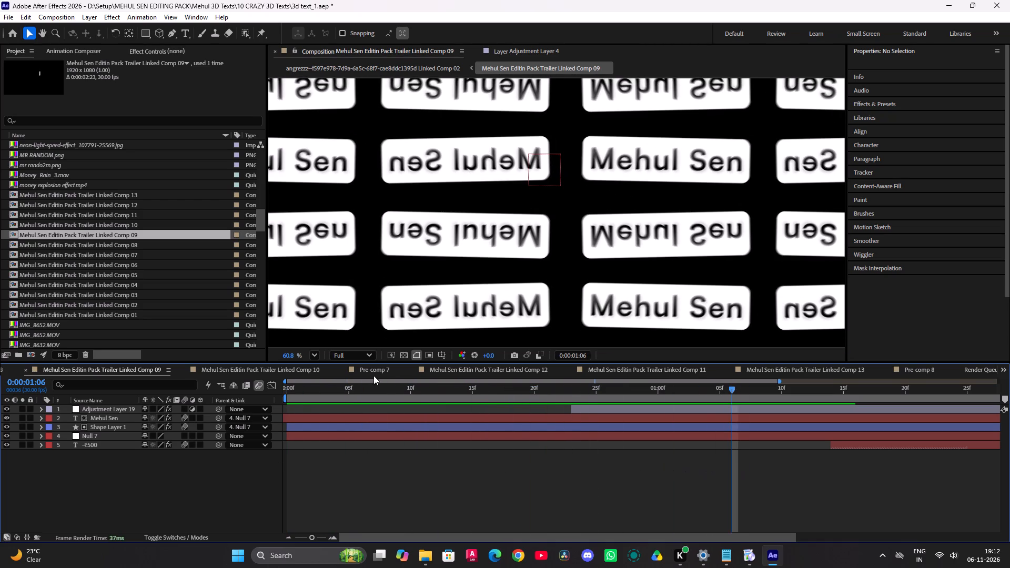
Set the comp preview to Quarter resolution and fit the whole frame in the viewer.
click(365, 358)
click(357, 426)
click(310, 354)
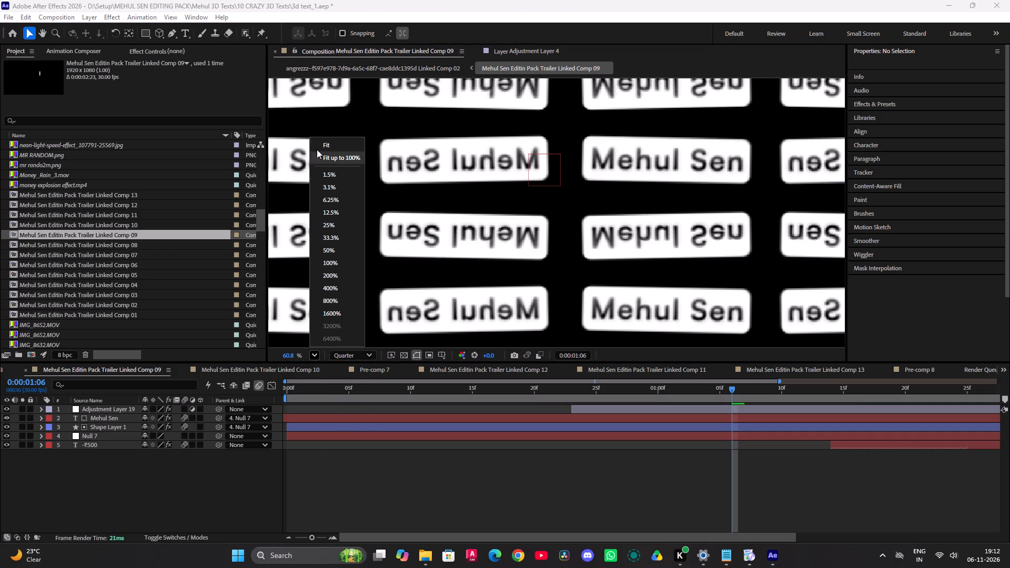
click(317, 137)
click(320, 143)
Scrub the comp to its end and toggle Shape Layer 1, Null 7 and the -₹500 text to examine what each layer contributes.
drag(733, 389, 545, 405)
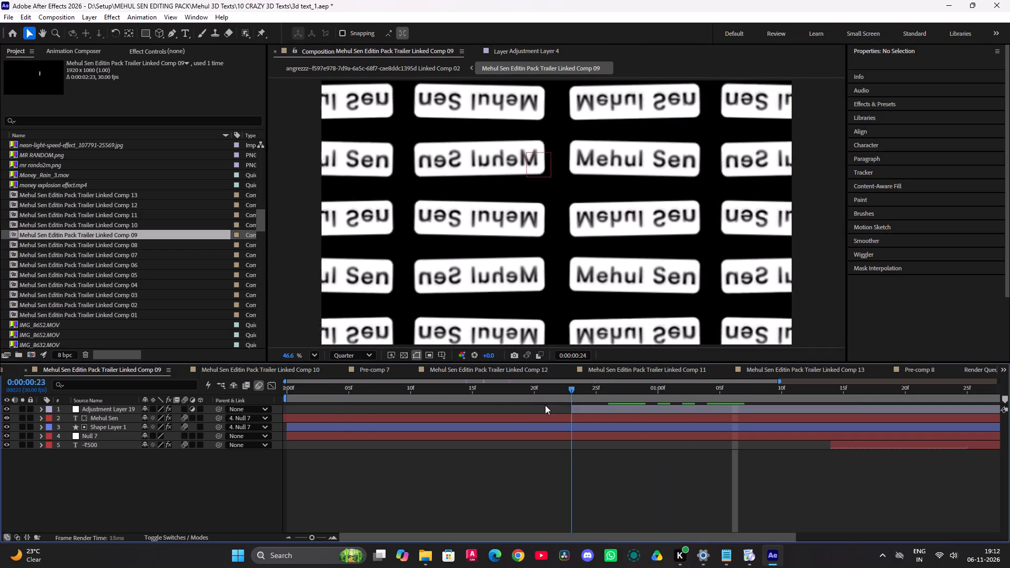
drag(545, 405, 810, 411)
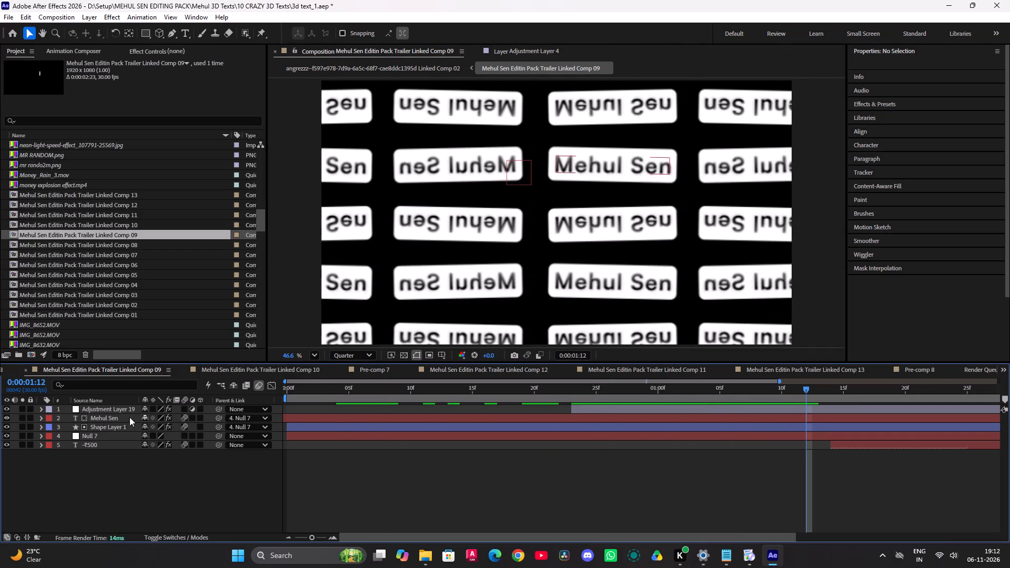
click(7, 425)
click(7, 425)
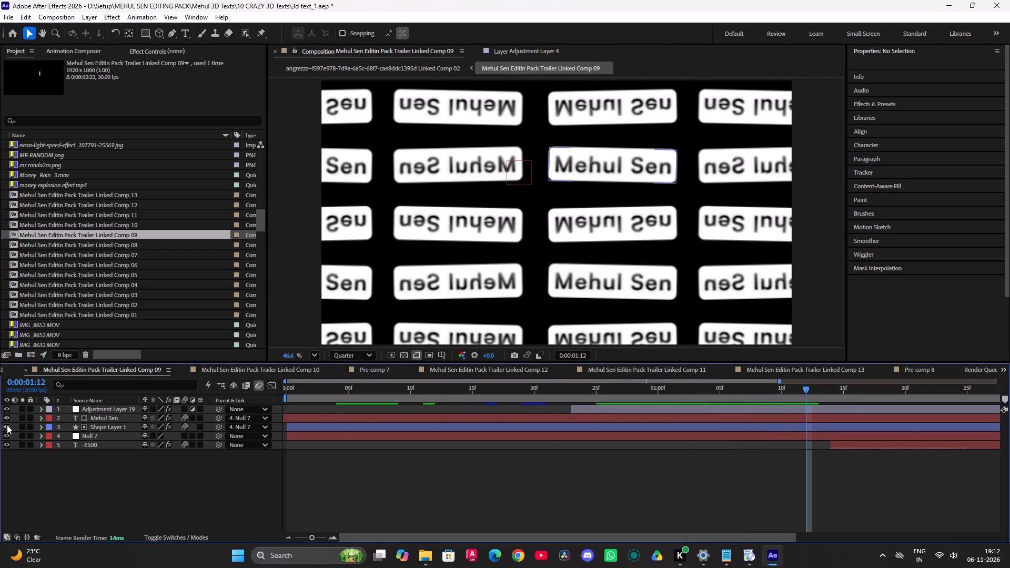
click(4, 434)
click(5, 438)
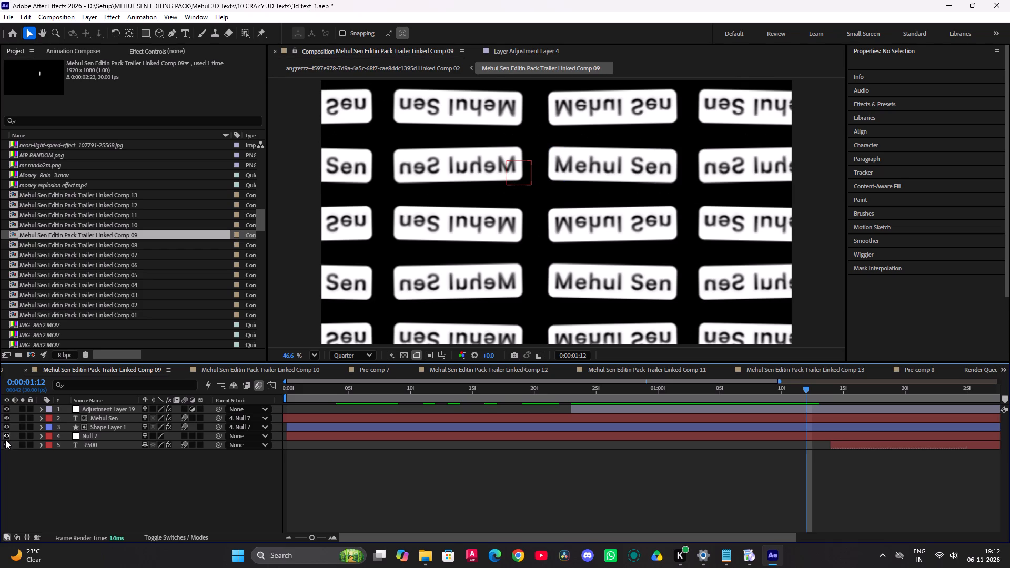
click(5, 437)
click(6, 445)
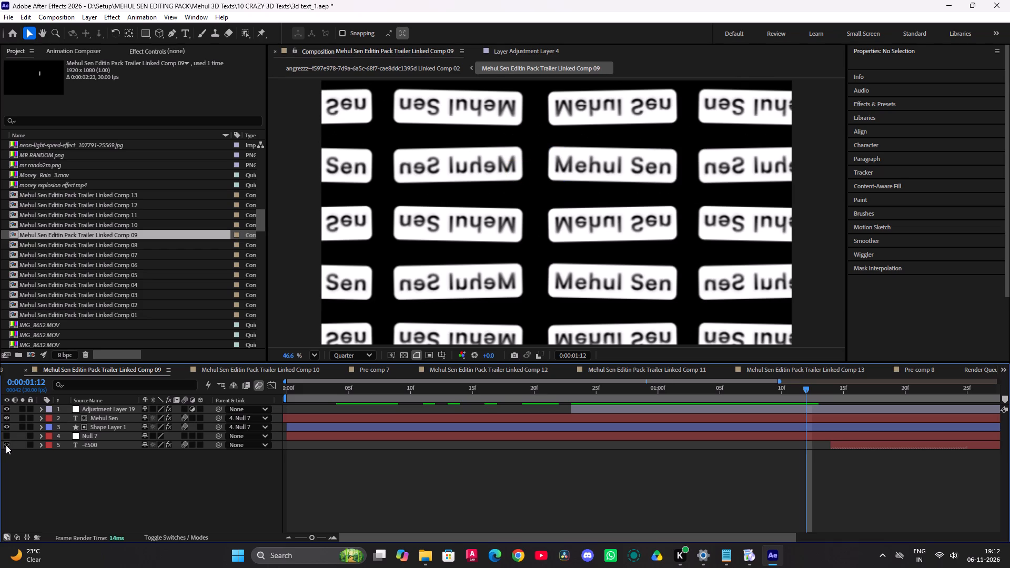
click(6, 445)
click(5, 438)
drag(803, 387, 1009, 413)
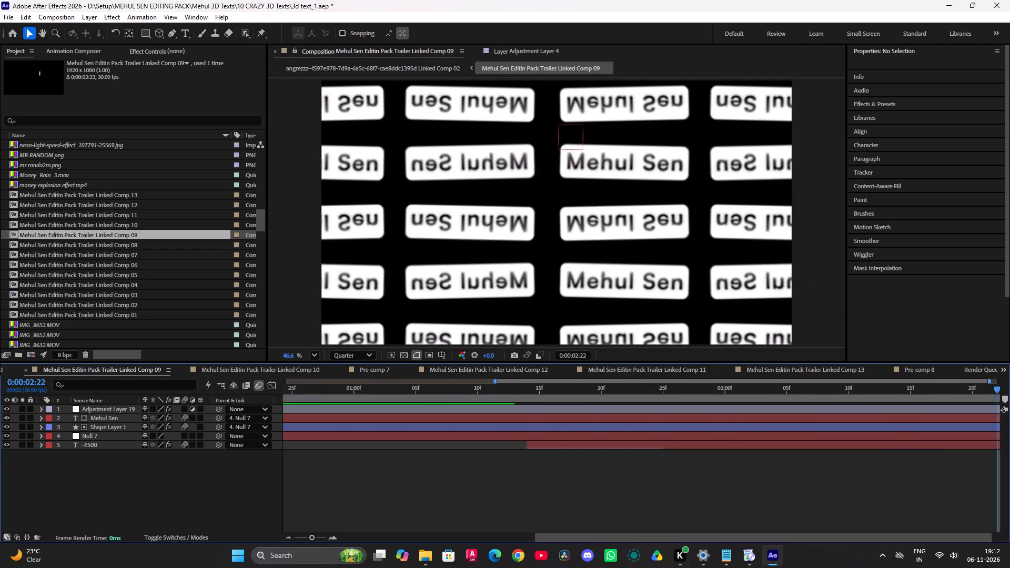
Return to angrezzz Linked Comp 02 and replay it from the first frame to check the title elements over the man.
click(1007, 372)
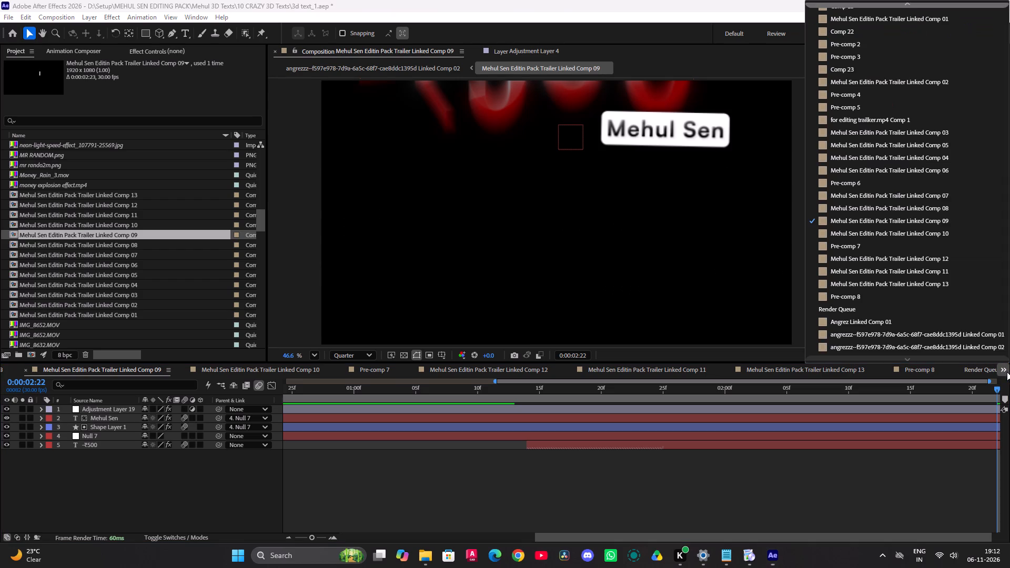
click(883, 346)
drag(359, 393, 233, 408)
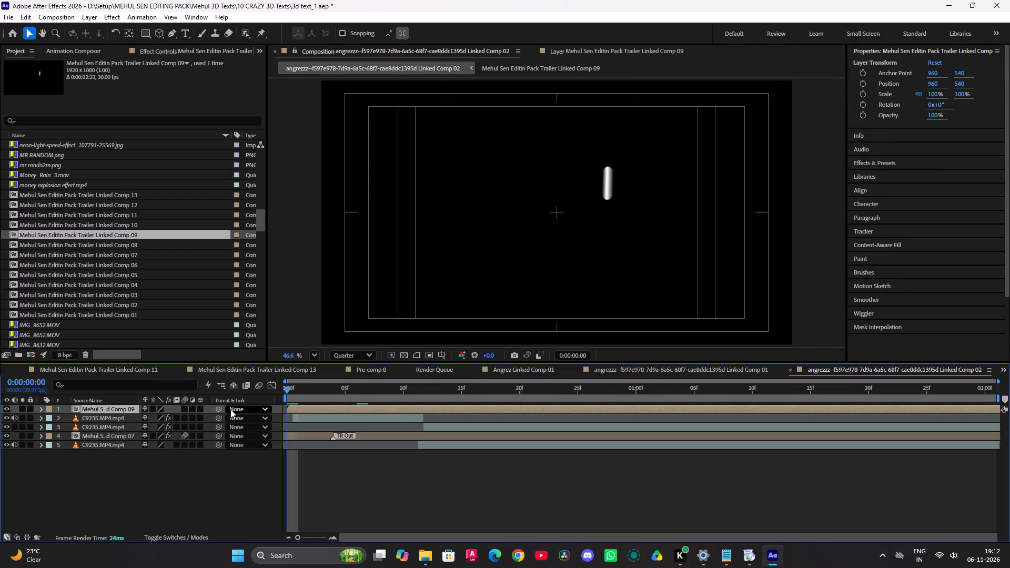
key(space)
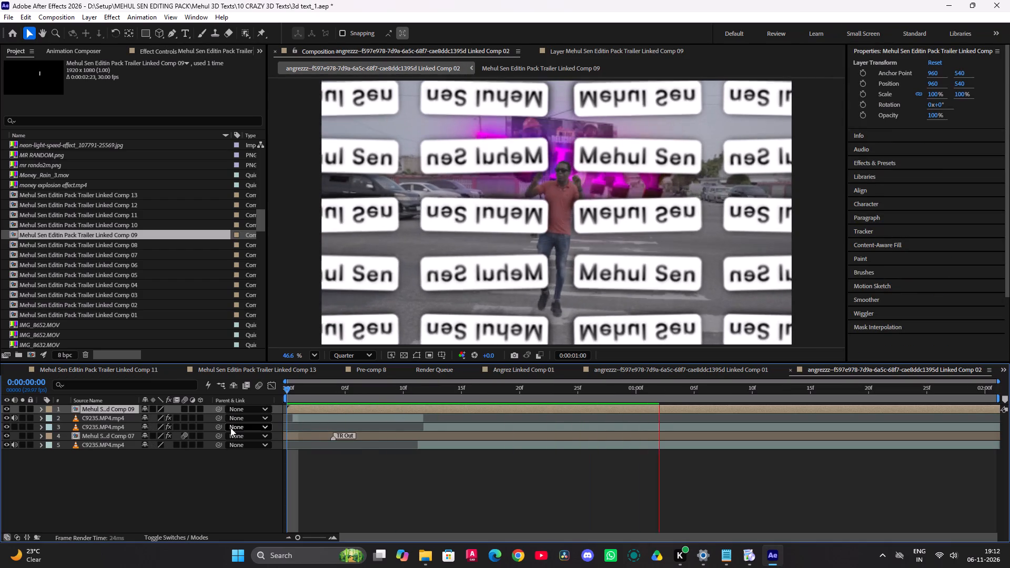
key(space)
drag(702, 391, 585, 395)
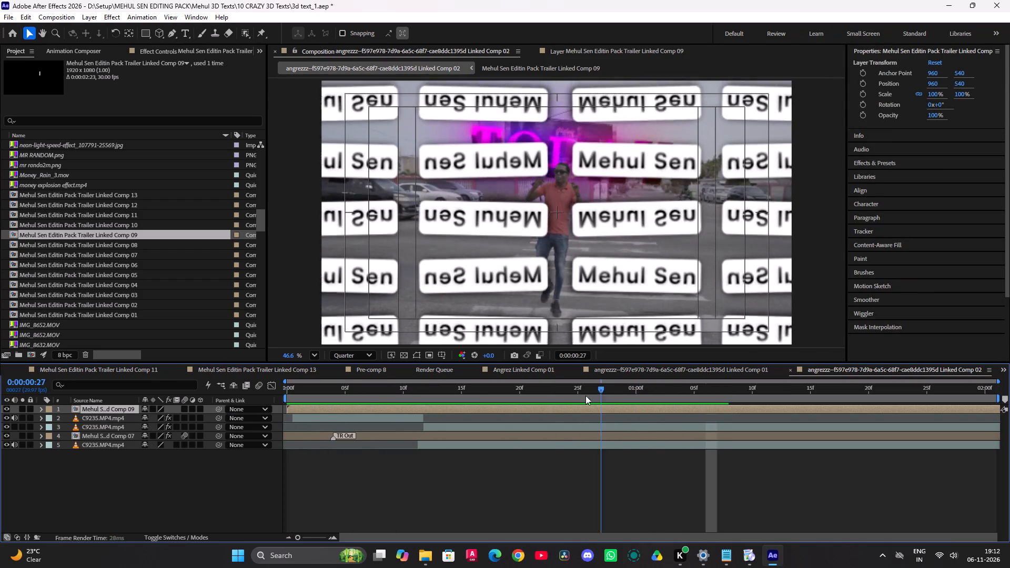
drag(585, 395, 202, 397)
key(space)
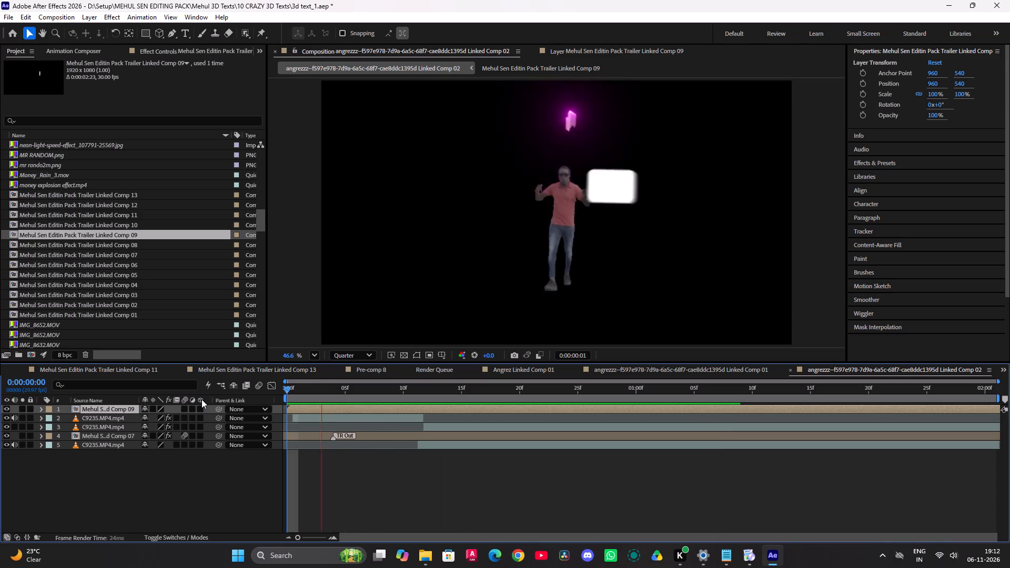
key(space)
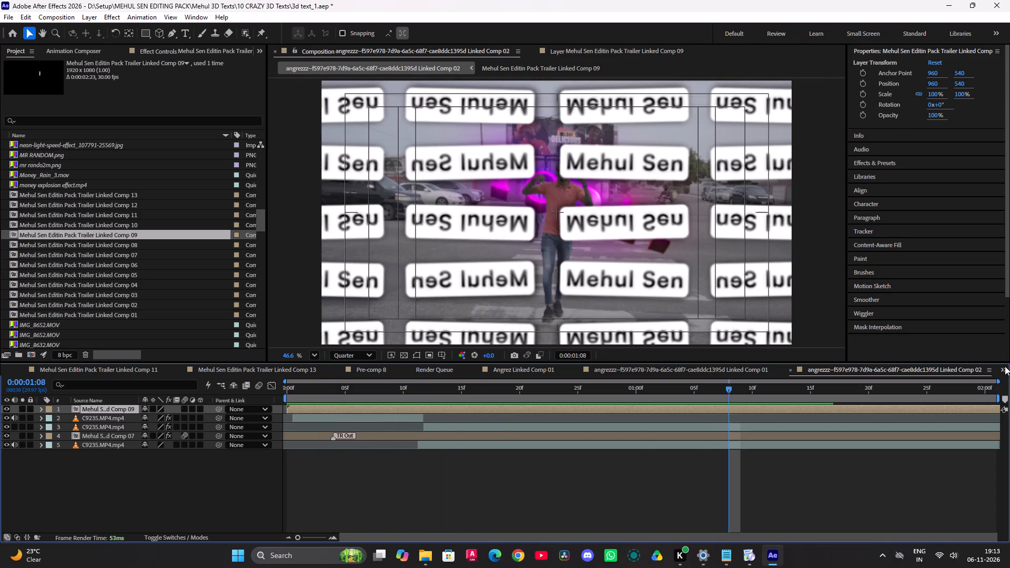
Reopen Trailer Linked Comp 09, hide the name text layer and Shape Layer 1, and replay the comp from its start.
click(1005, 366)
double_click(76, 412)
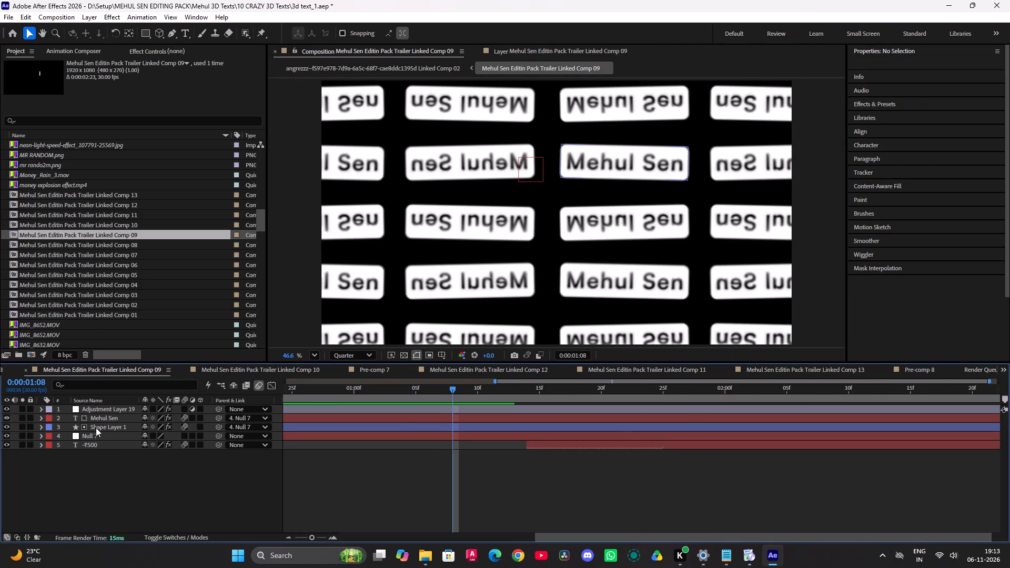
click(5, 422)
click(6, 418)
click(6, 424)
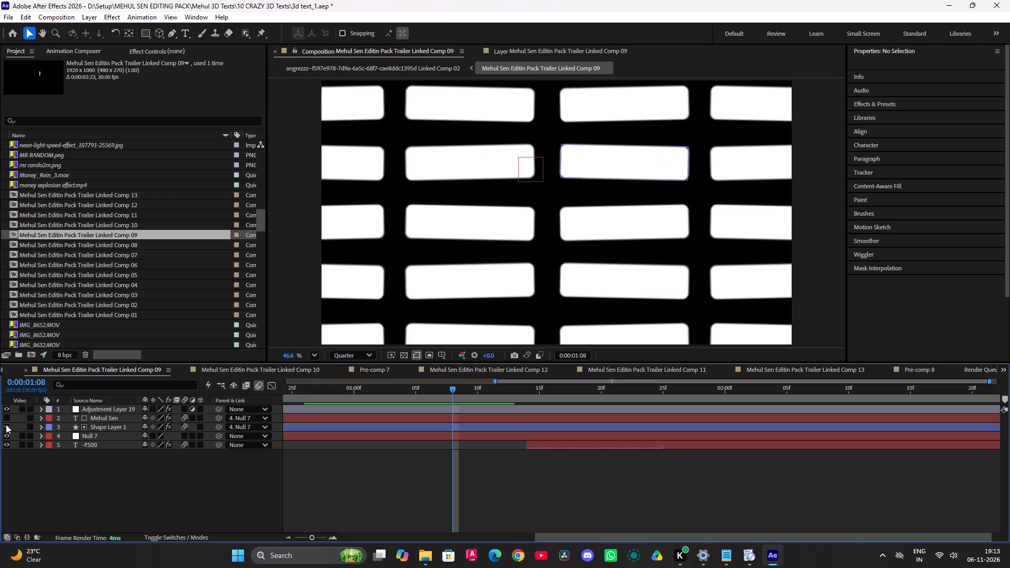
drag(456, 391, 179, 399)
key(space)
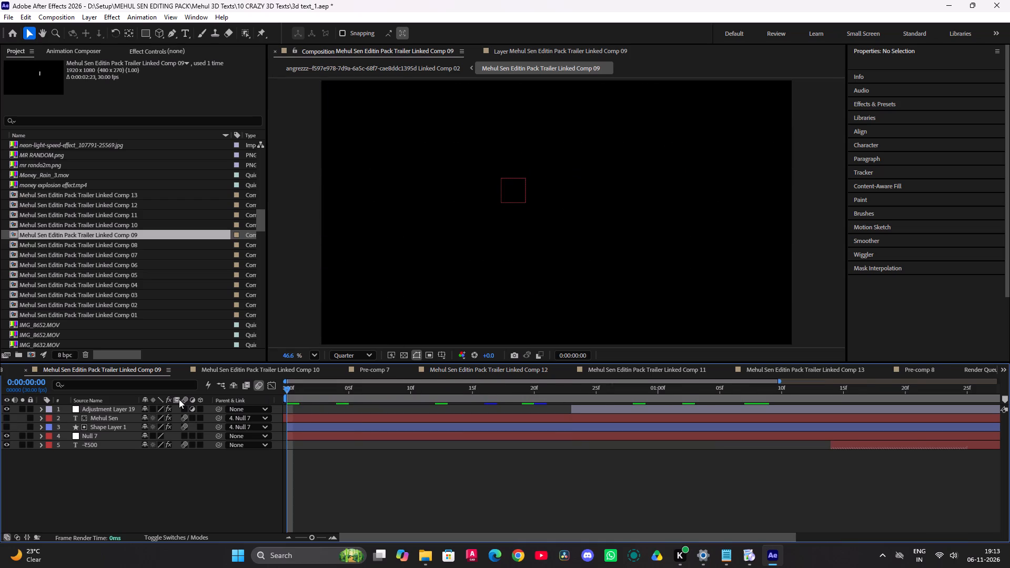
key(space)
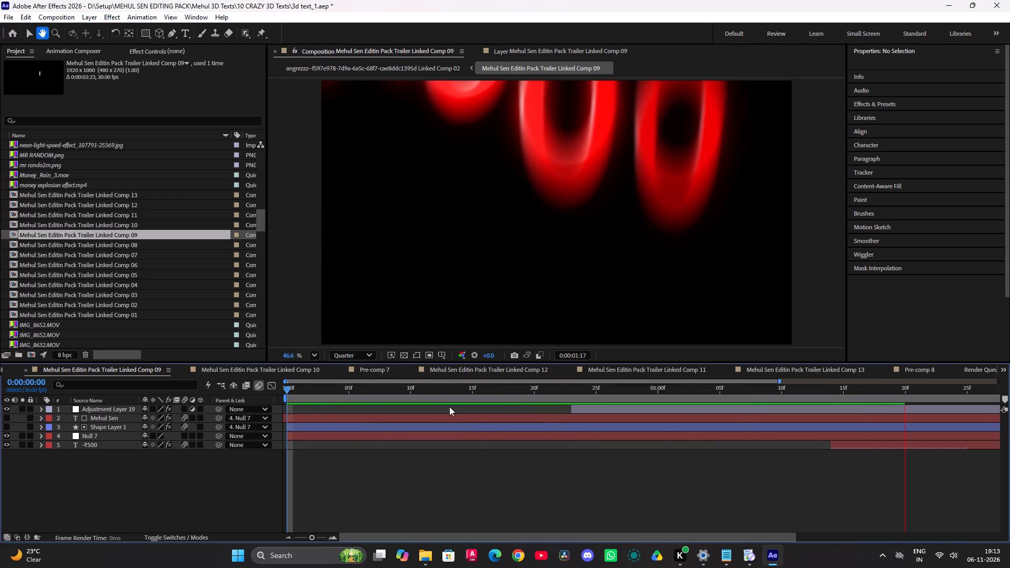
Undo the hiding of Shape Layer 1 and the name text layer in Trailer Linked Comp 09.
key(ctrl+z)
drag(751, 390, 479, 408)
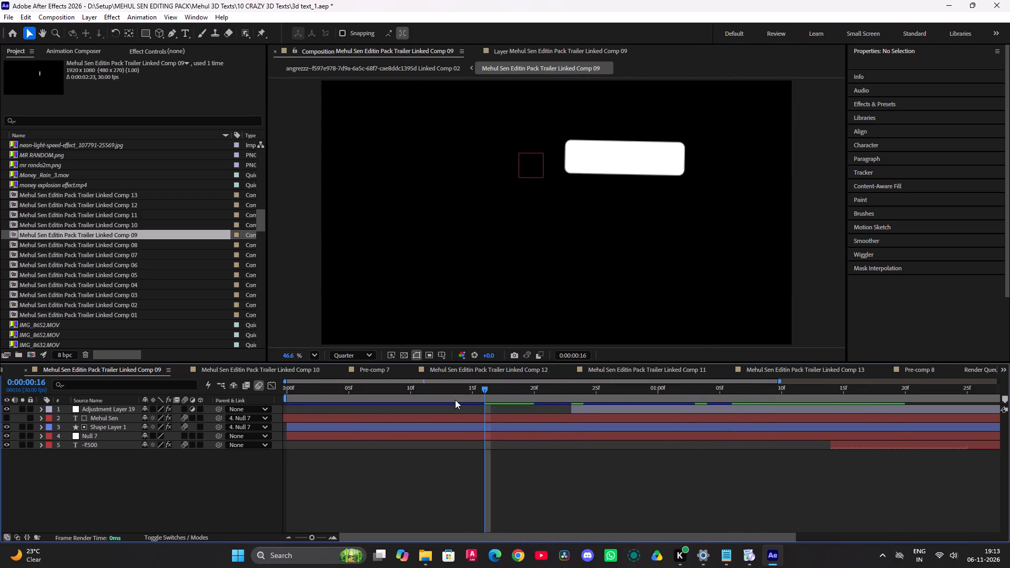
double_click(309, 356)
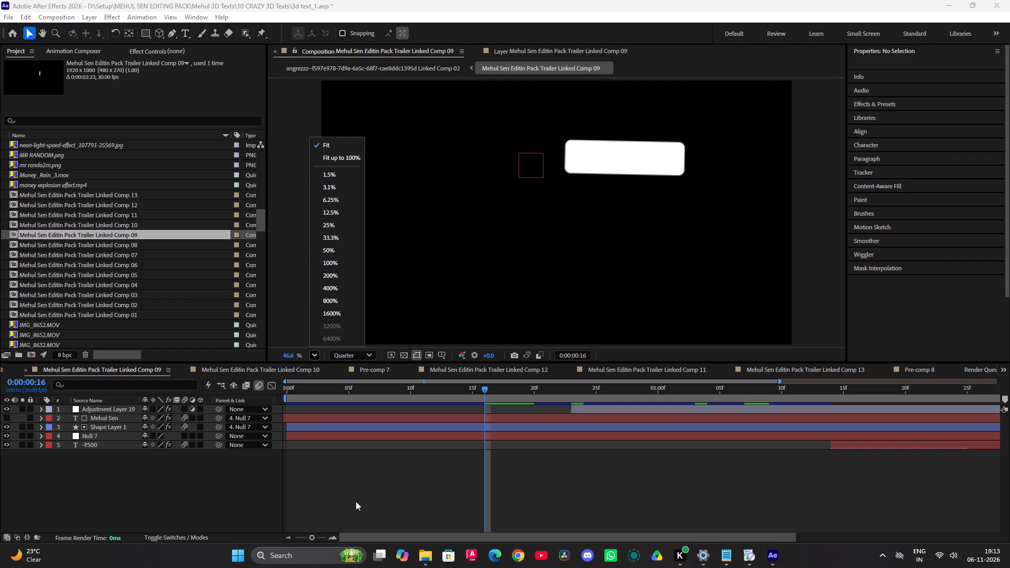
click(366, 508)
drag(499, 390, 604, 408)
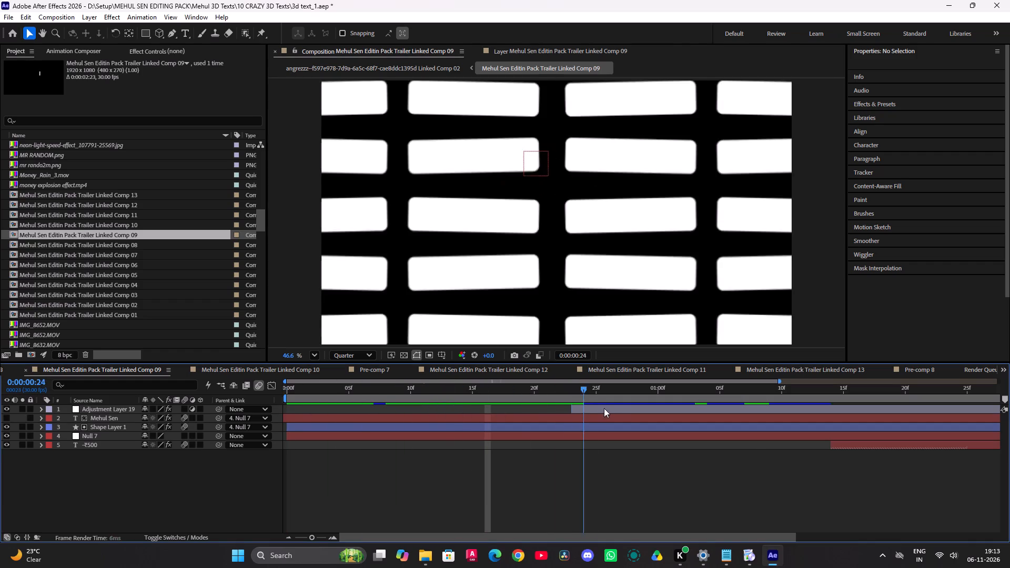
drag(604, 408, 754, 410)
key(ctrl+z)
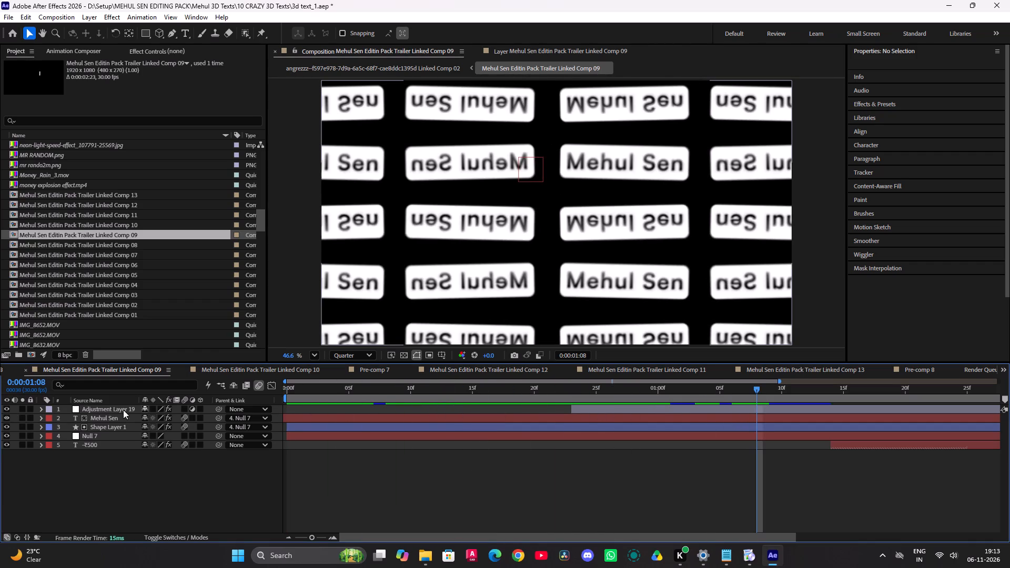
Scrub back and forth around the start of Adjustment Layer 19 to examine its effect on the name card.
drag(420, 397, 526, 416)
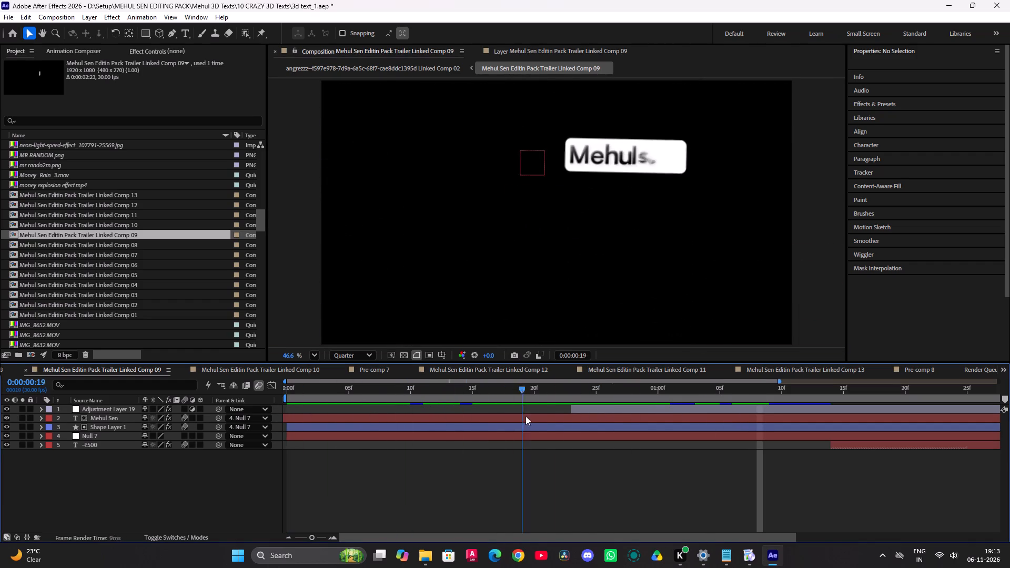
drag(526, 416, 612, 412)
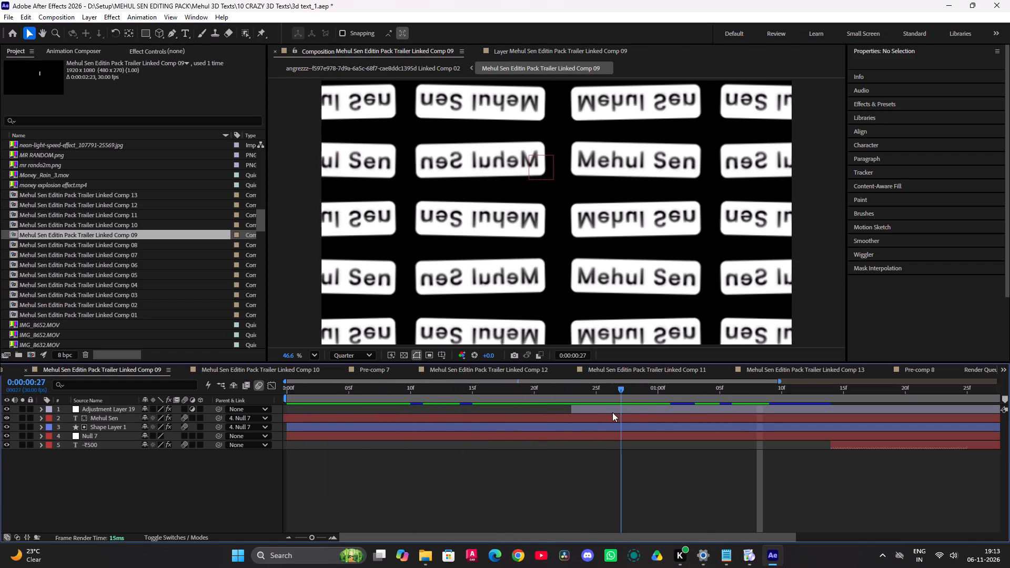
drag(612, 412, 563, 410)
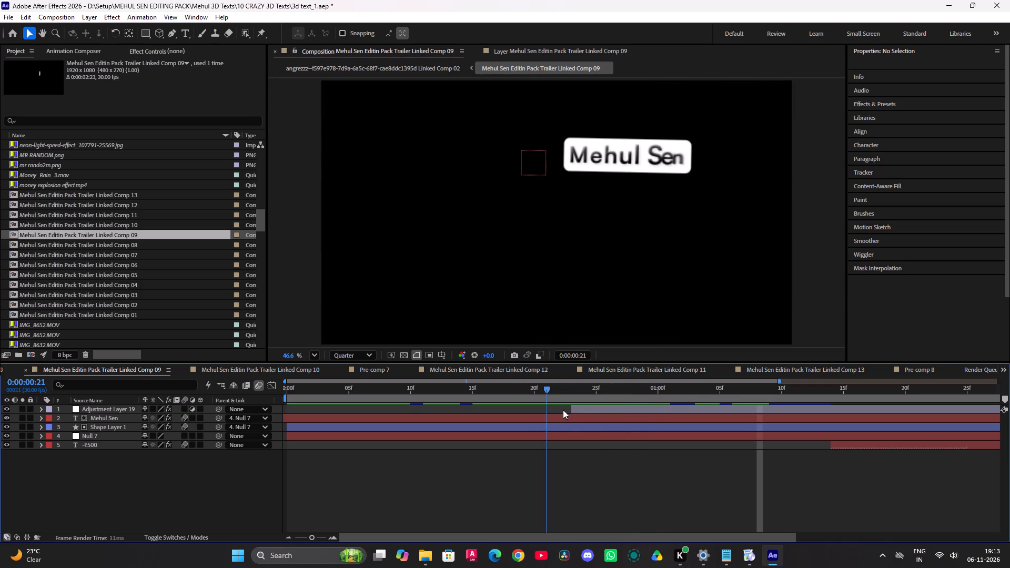
drag(563, 410, 570, 413)
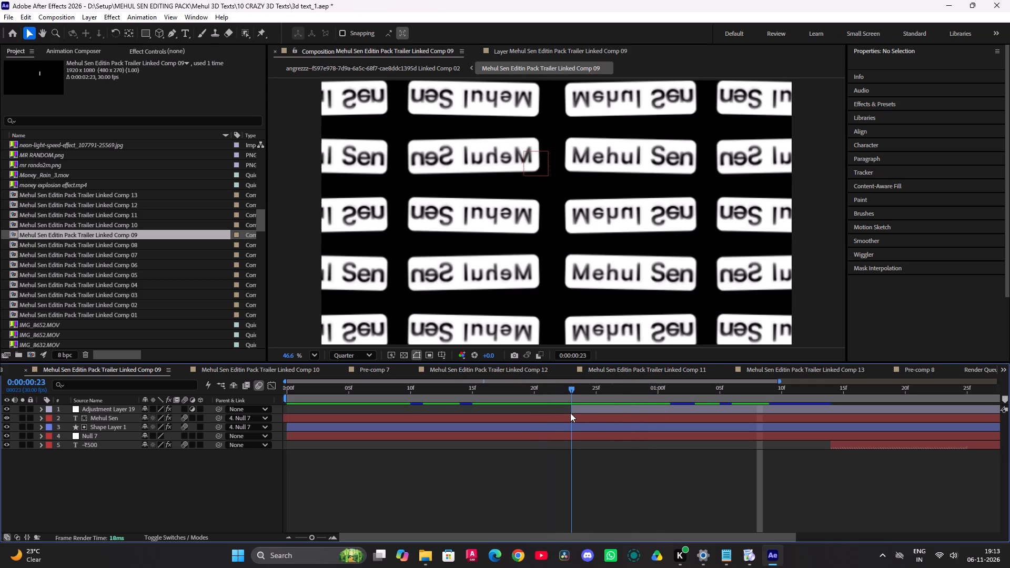
drag(570, 413, 541, 405)
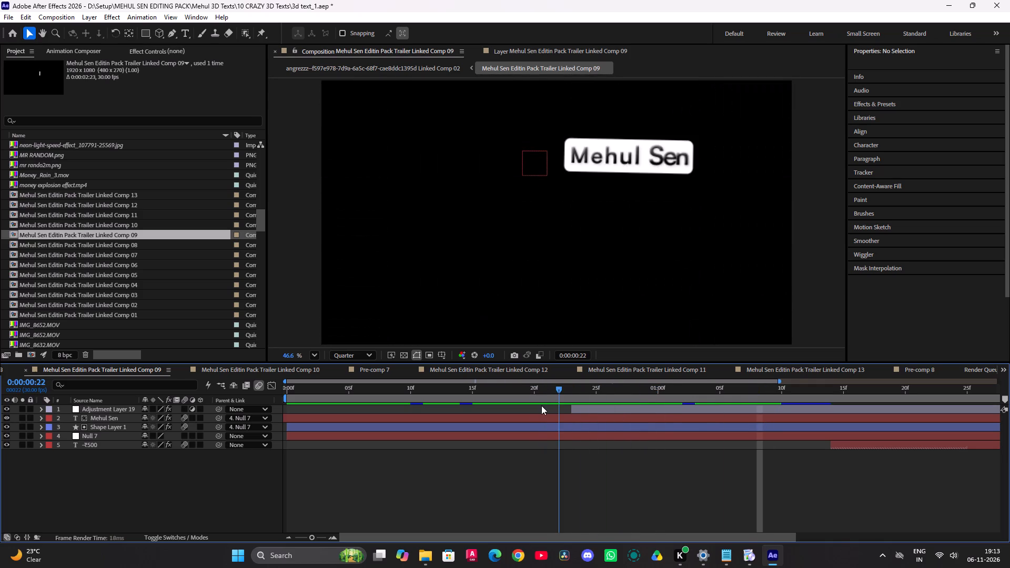
drag(541, 405, 554, 408)
Reveal the expressions on the name text, Shape Layer 1, Null 7 and -₹500 layers to examine what drives their animation.
click(543, 418)
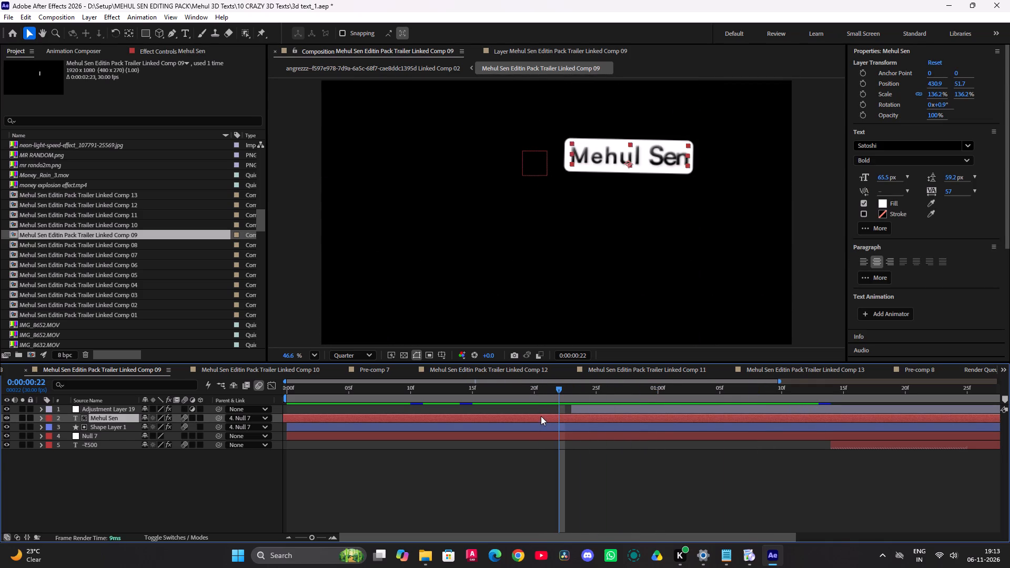
key(e)
key(e)
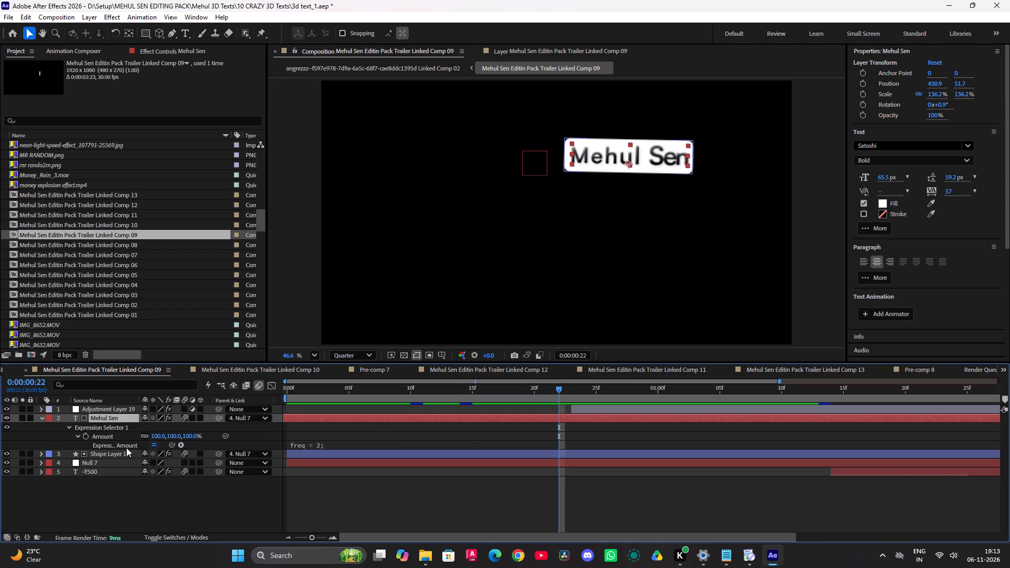
click(105, 455)
key(e)
key(e)
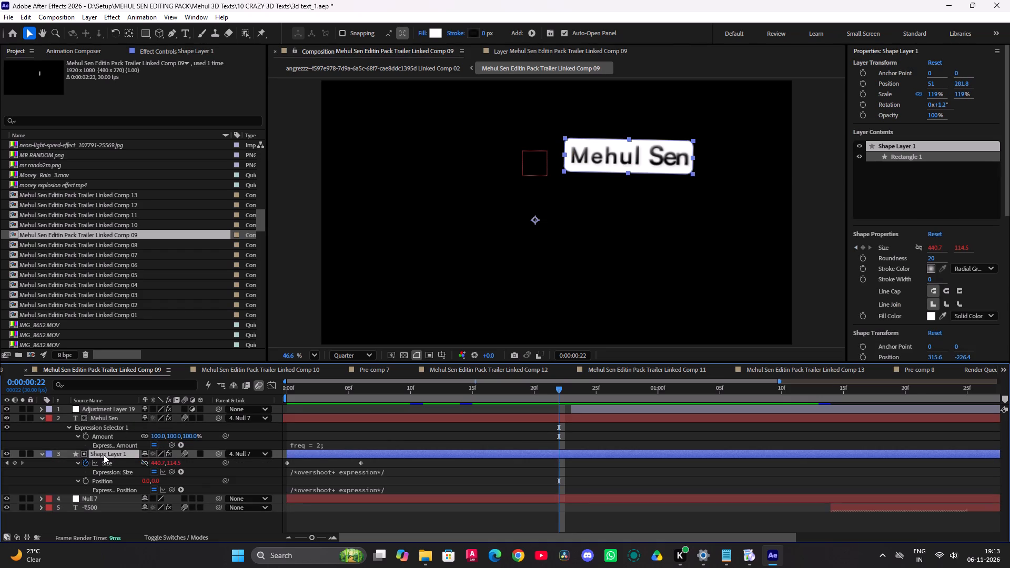
double_click(98, 499)
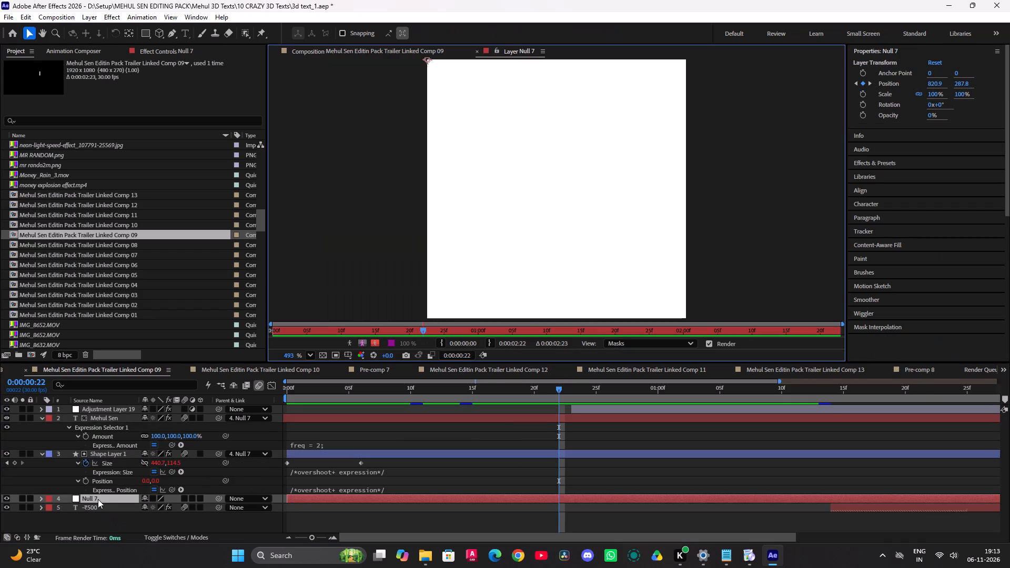
key(e)
key(e)
click(321, 53)
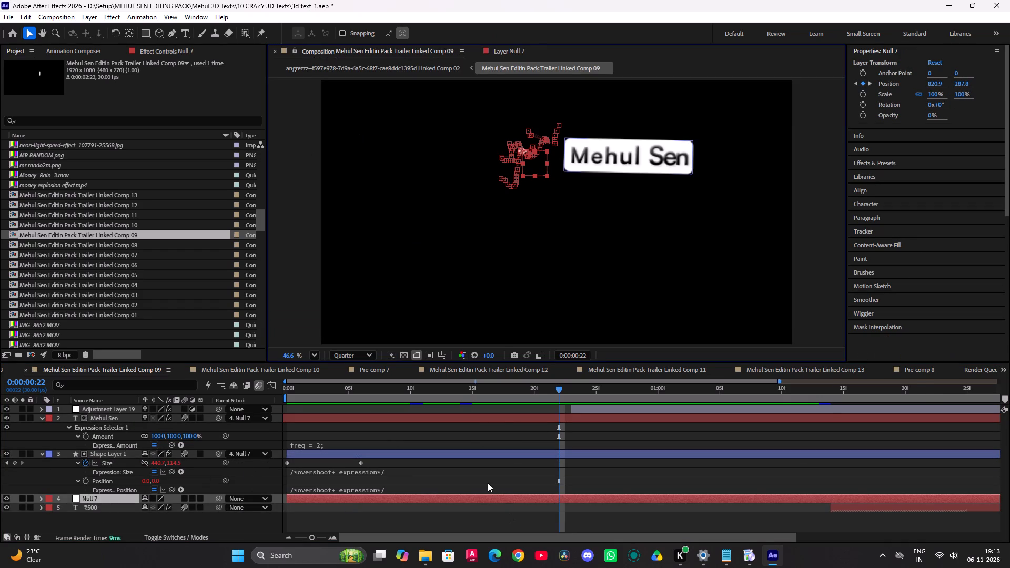
scroll(487, 483, down, 7)
click(78, 507)
key(e)
key(e)
scroll(602, 442, down, 9)
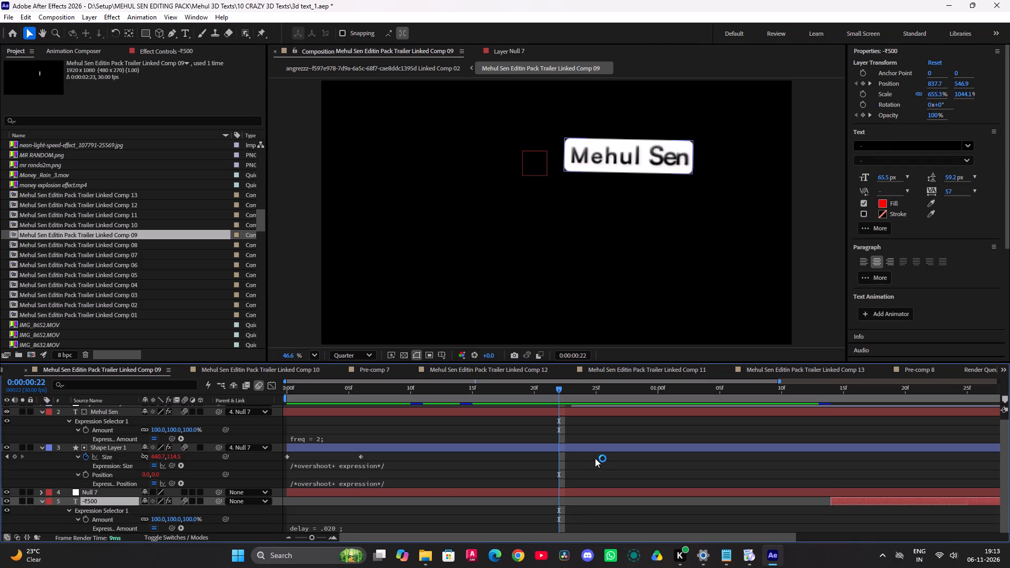
Replay the comp from its first frame and scrub through the -₹500 section to examine the text animation.
drag(552, 388, 165, 450)
key(space)
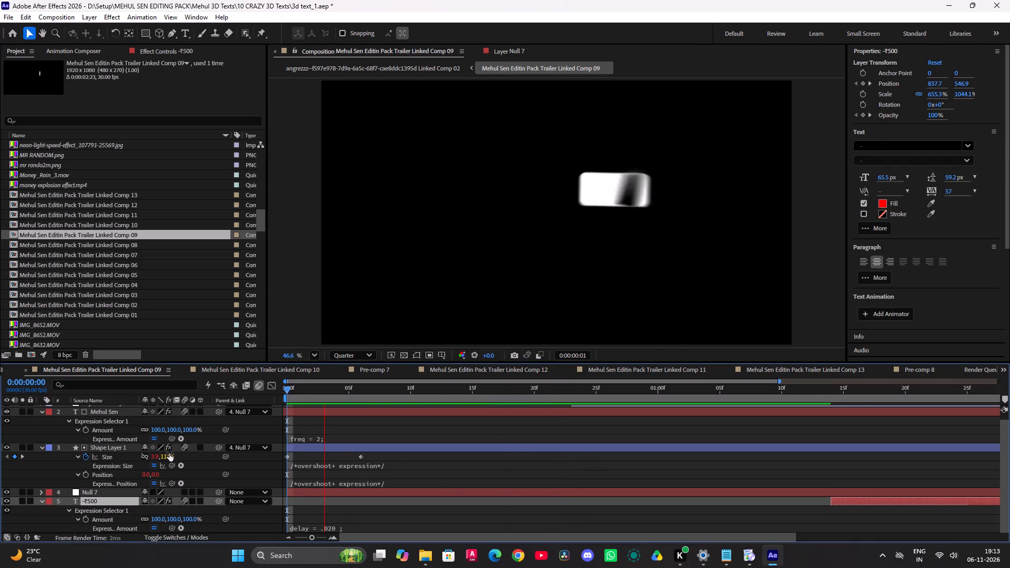
key(space)
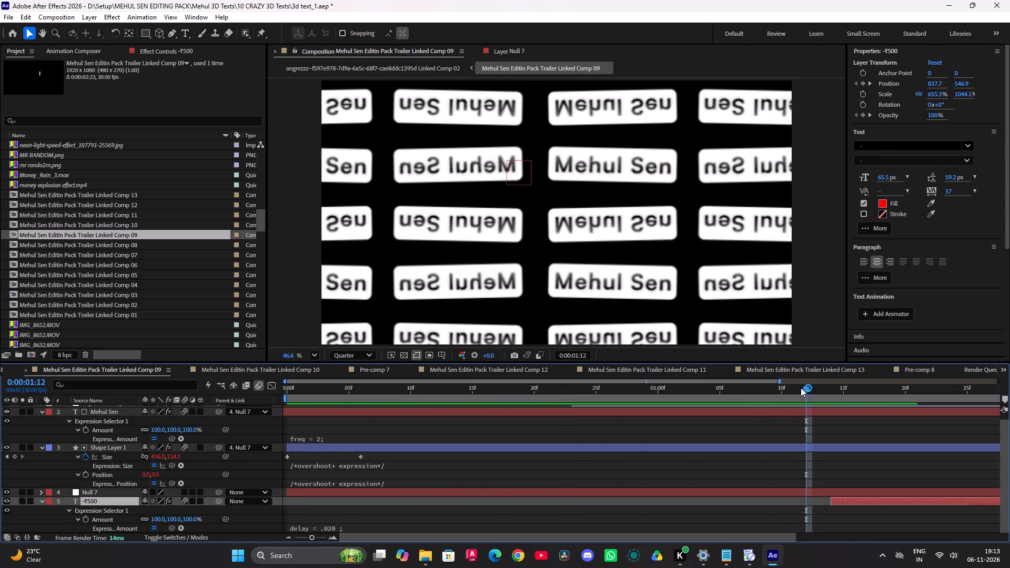
drag(801, 387, 827, 414)
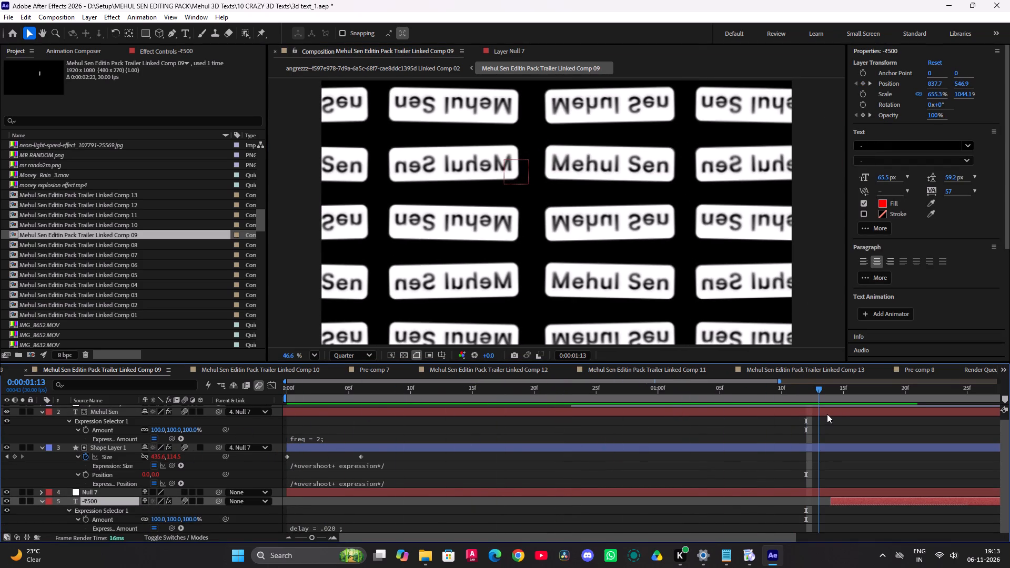
drag(827, 414, 964, 410)
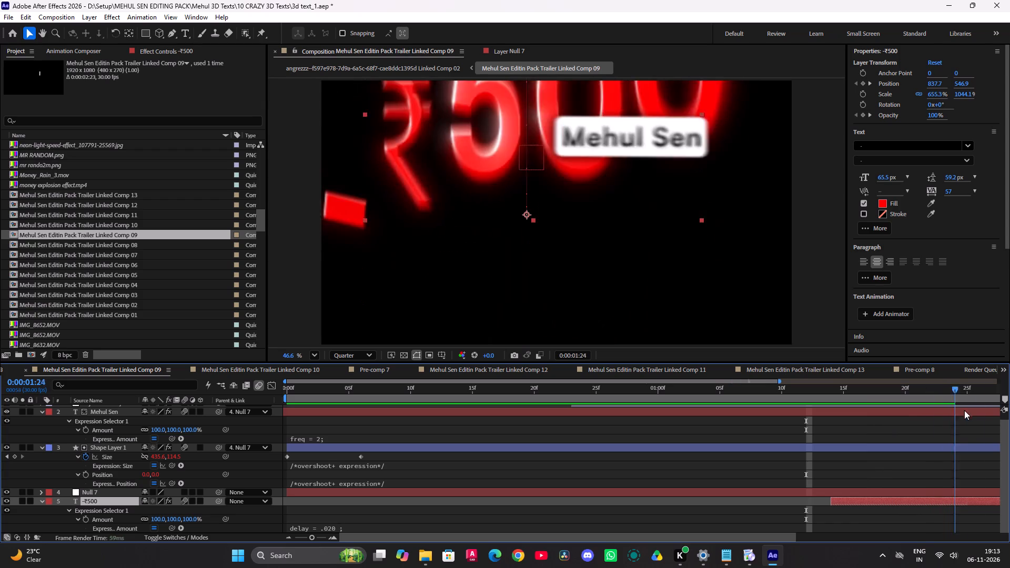
drag(964, 410, 660, 408)
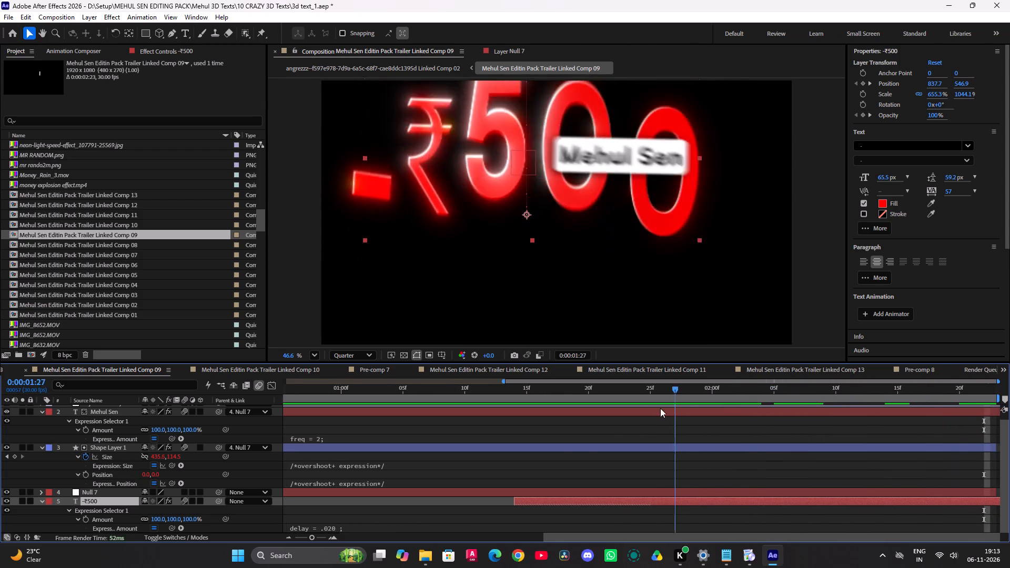
drag(660, 408, 229, 429)
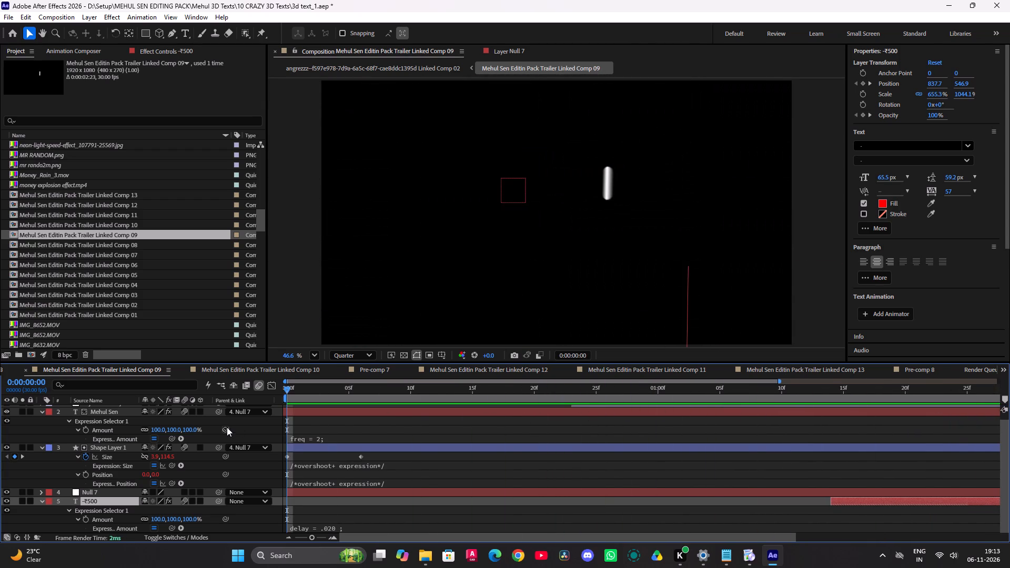
Collapse the revealed layer expressions and replay the comp from its first frame.
click(43, 412)
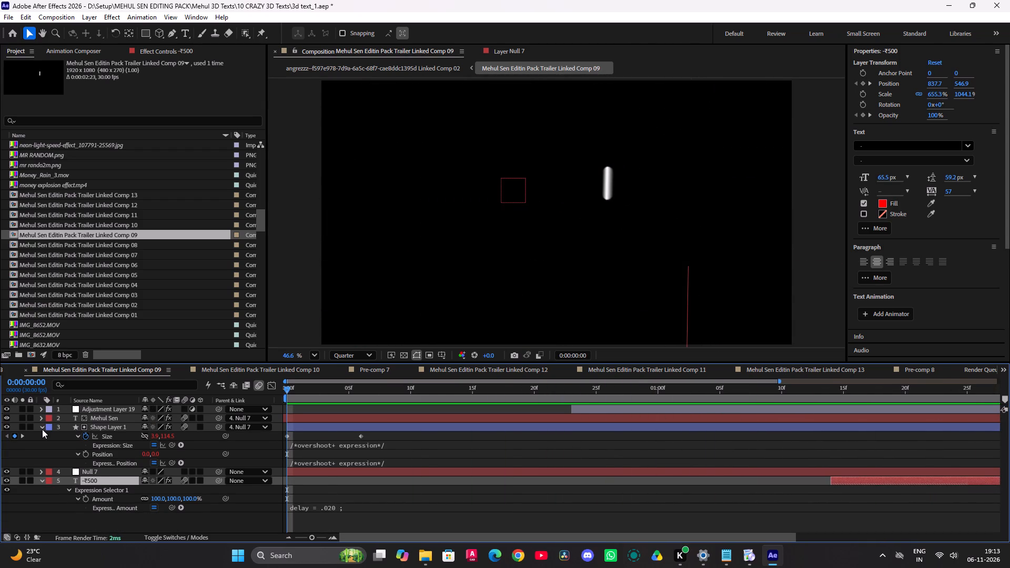
click(42, 429)
click(43, 443)
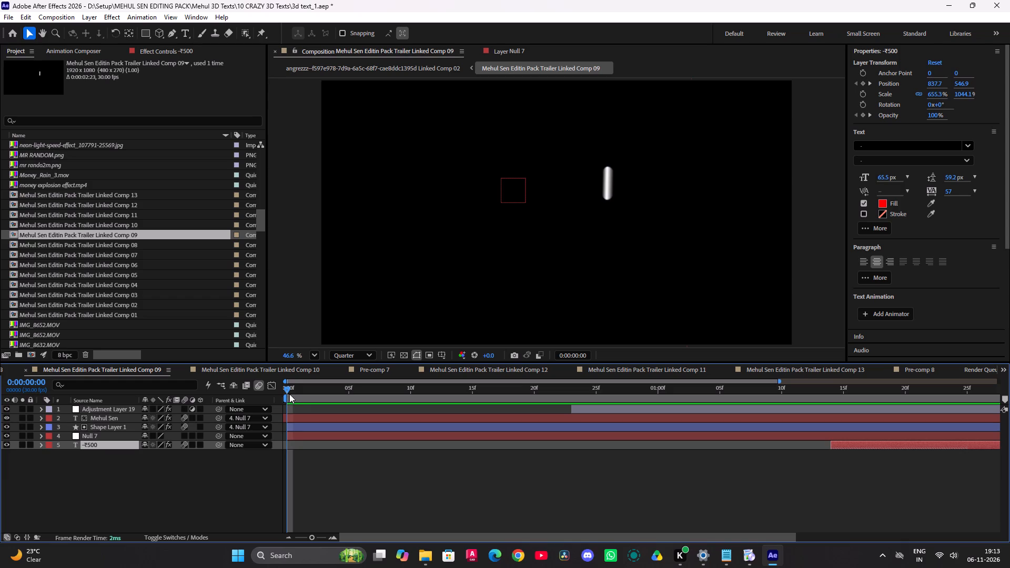
drag(289, 394, 535, 402)
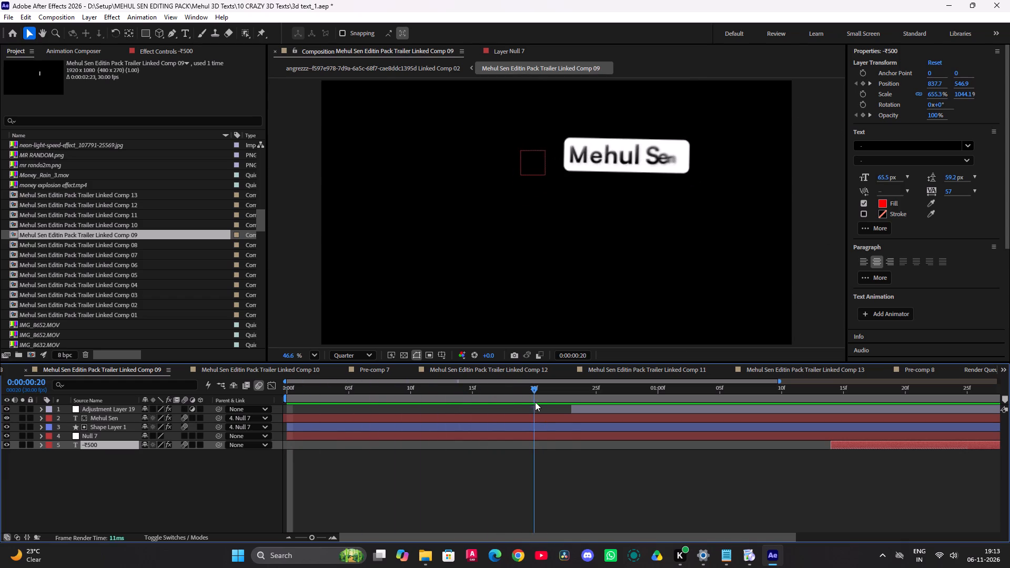
drag(535, 402, 69, 391)
key(space)
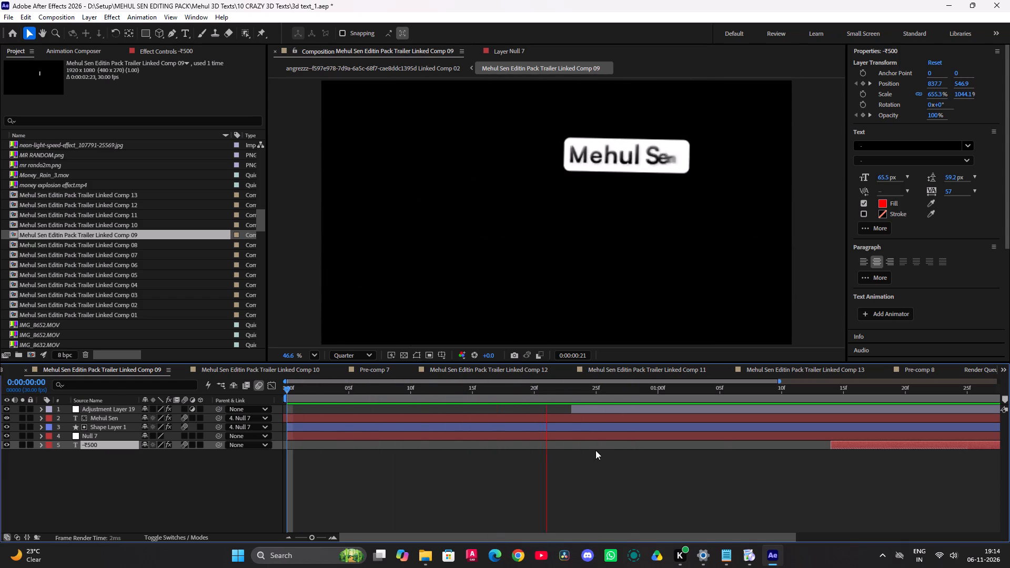
key(space)
Scrub frame by frame around 0:00:00:23 to examine how the name card changes where Adjustment Layer 19 begins.
drag(721, 387, 634, 408)
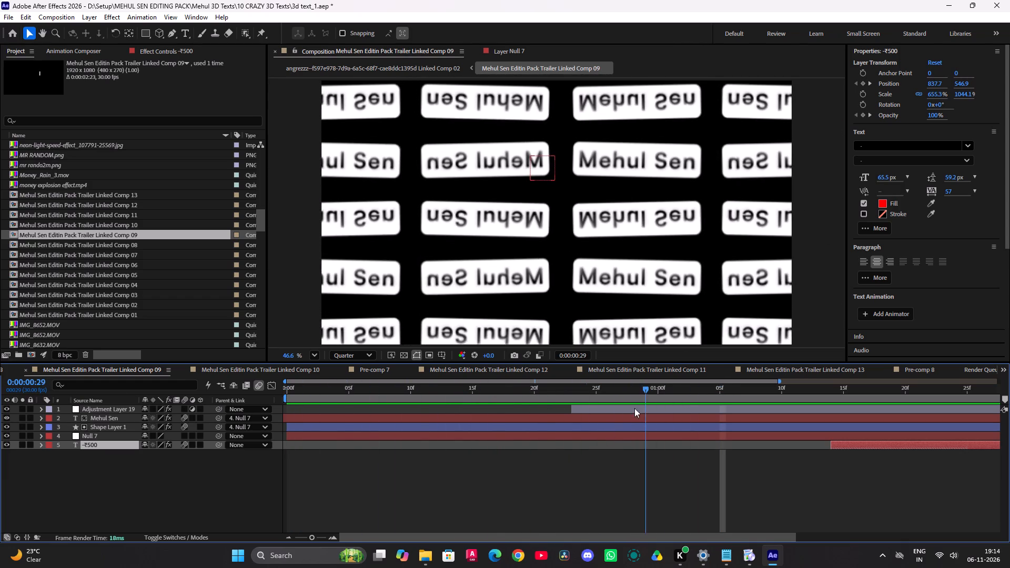
drag(634, 408, 565, 426)
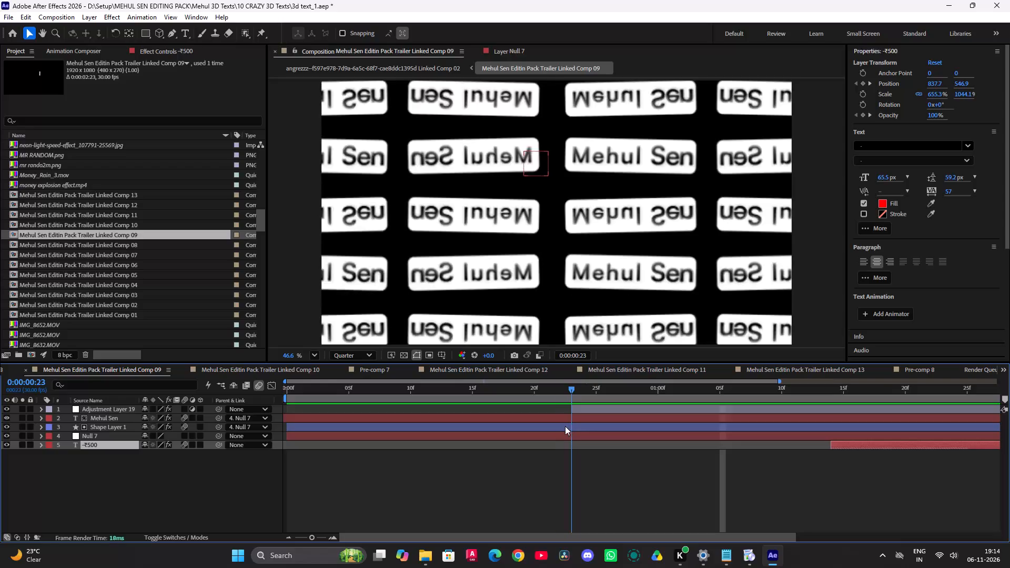
drag(565, 426, 544, 429)
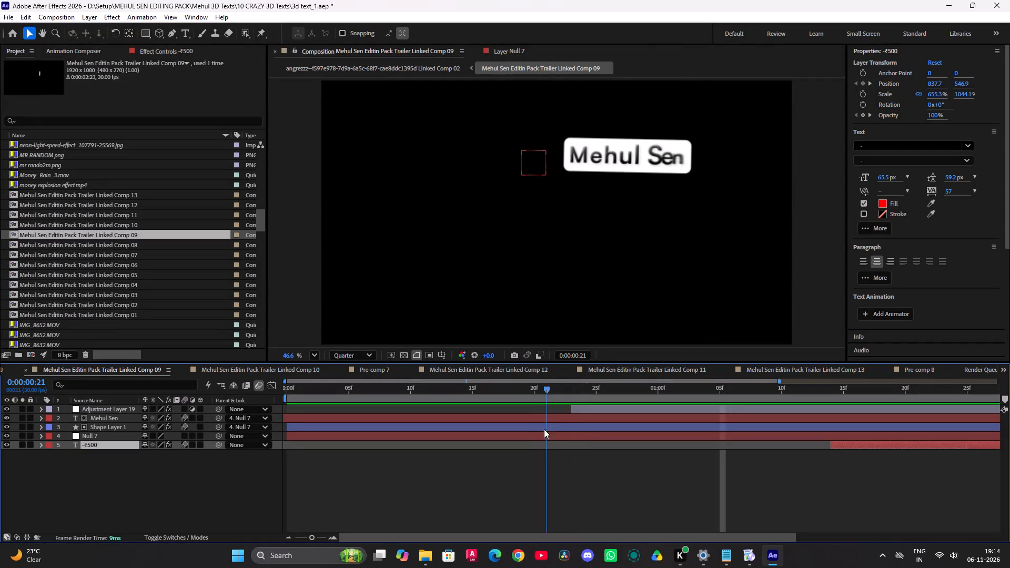
drag(544, 429, 747, 432)
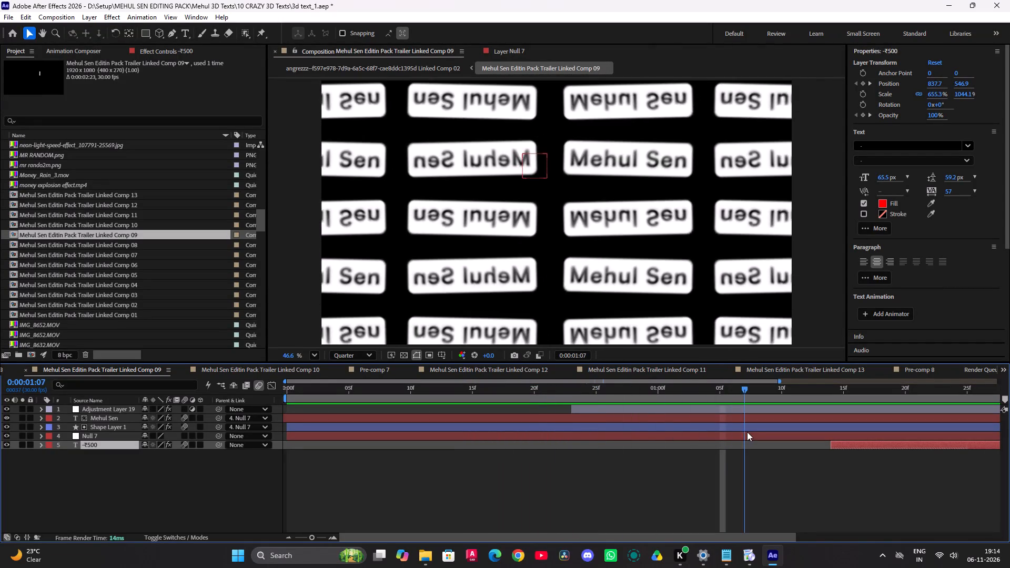
drag(747, 432, 573, 432)
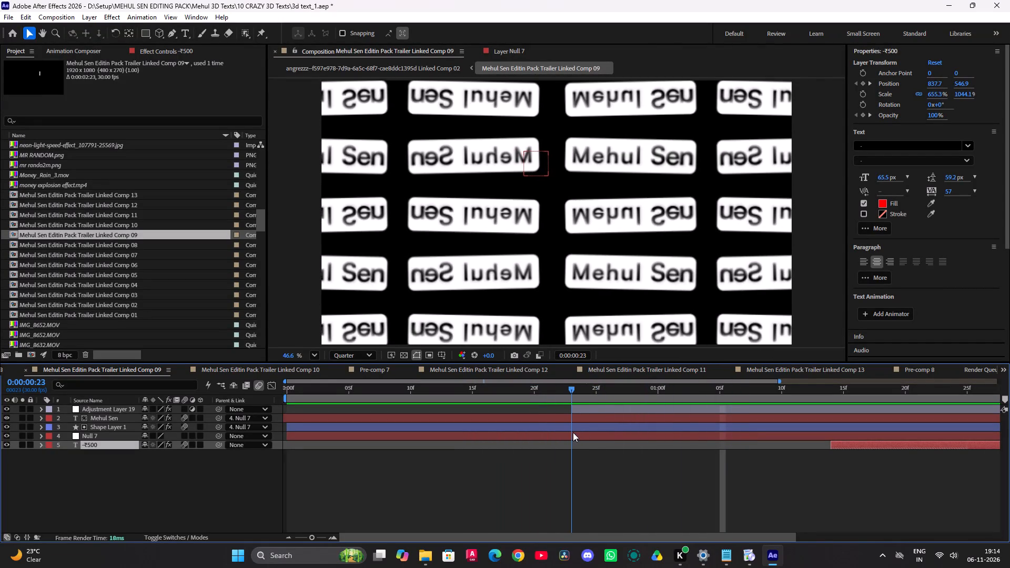
drag(573, 432, 572, 434)
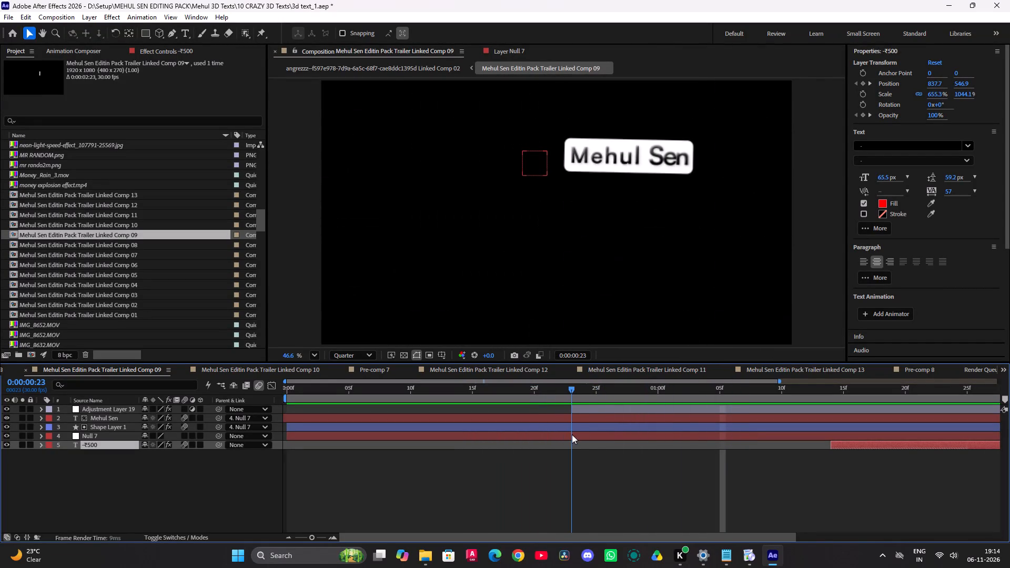
drag(572, 434, 568, 431)
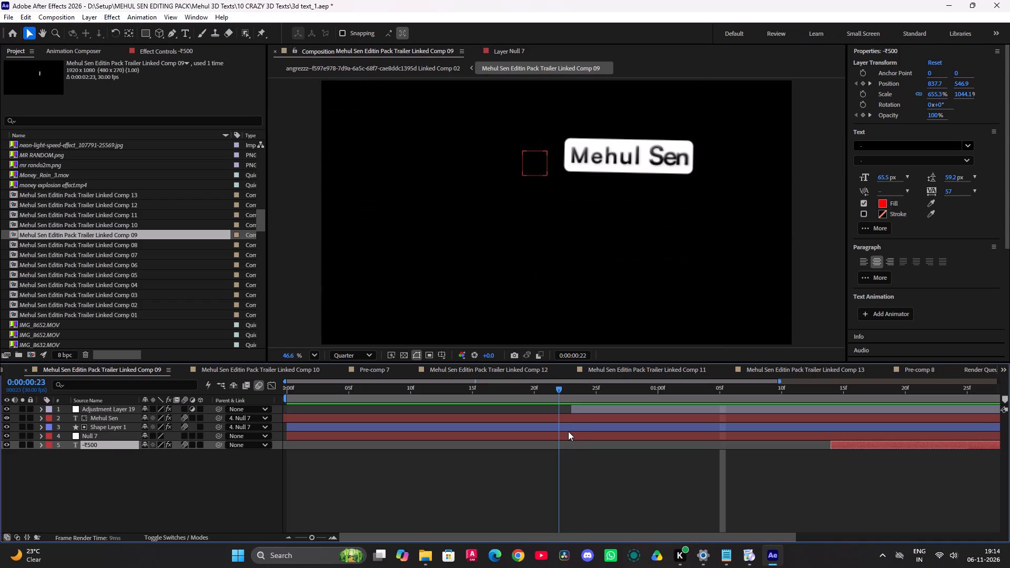
drag(568, 431, 559, 429)
drag(550, 386, 536, 388)
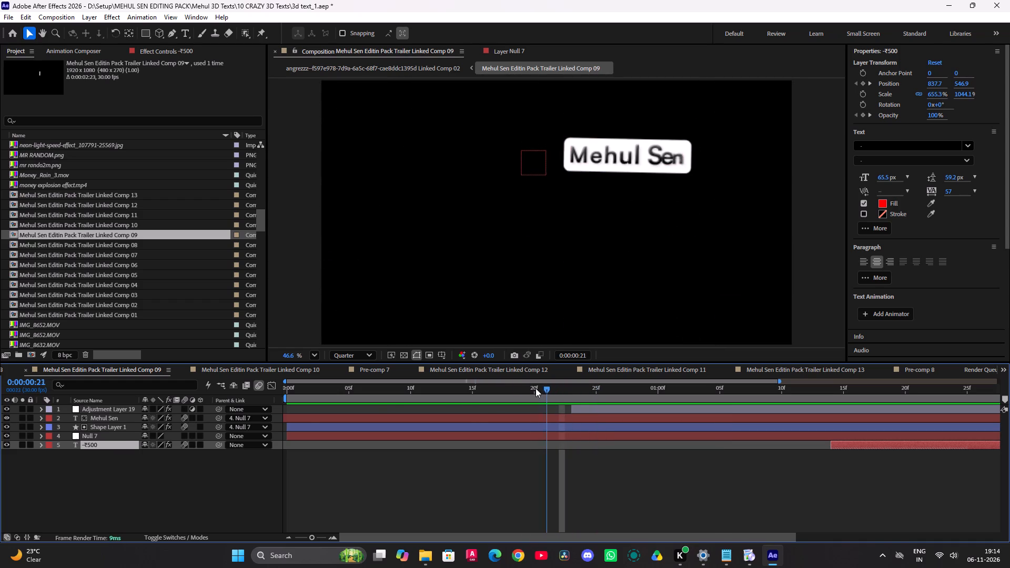
drag(536, 388, 494, 404)
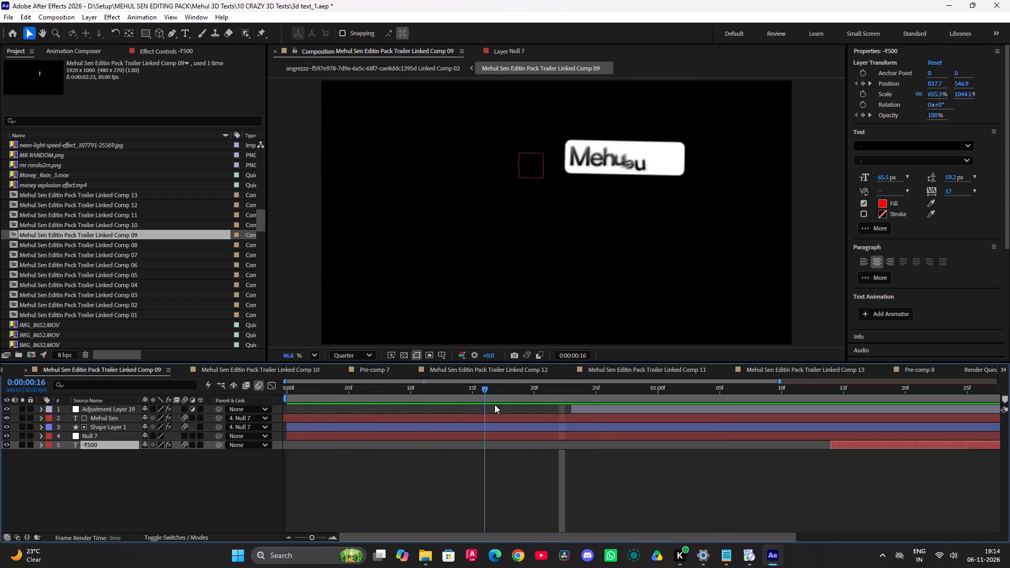
drag(494, 404, 571, 409)
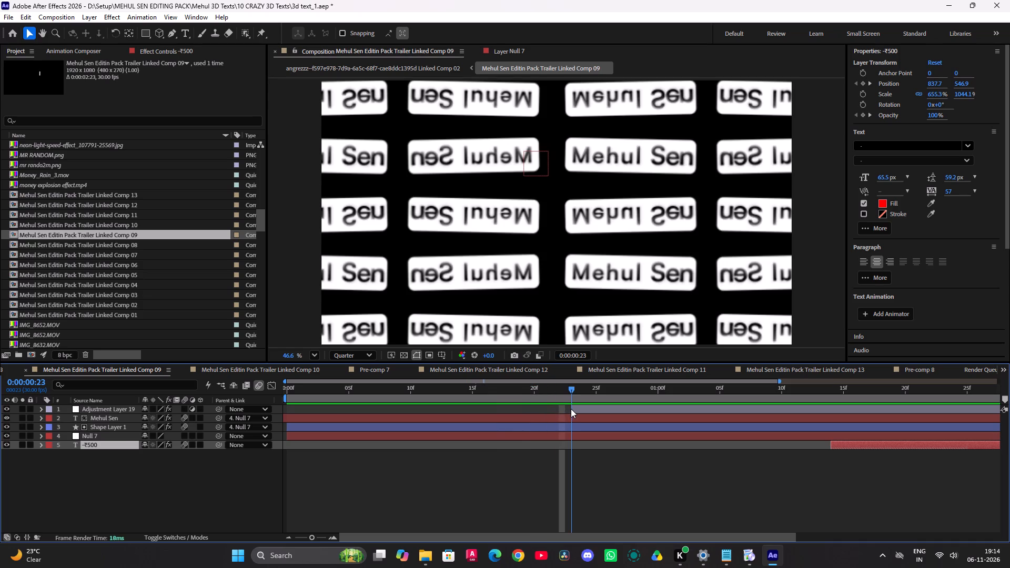
Hide Adjustment Layer 19 in Trailer Linked Comp 09 and scrub back to the first frame to check the single name card.
drag(571, 409, 777, 428)
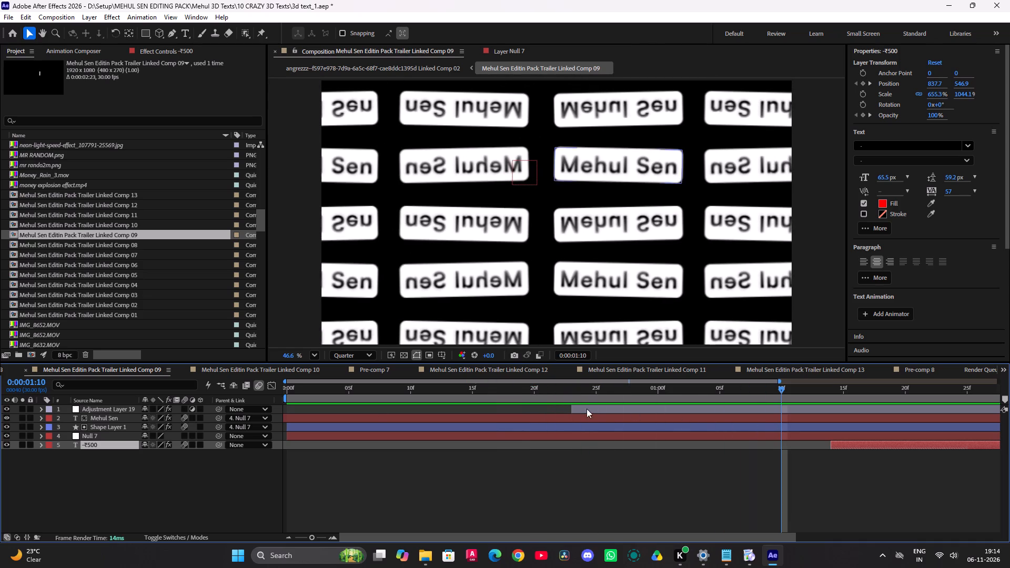
click(5, 409)
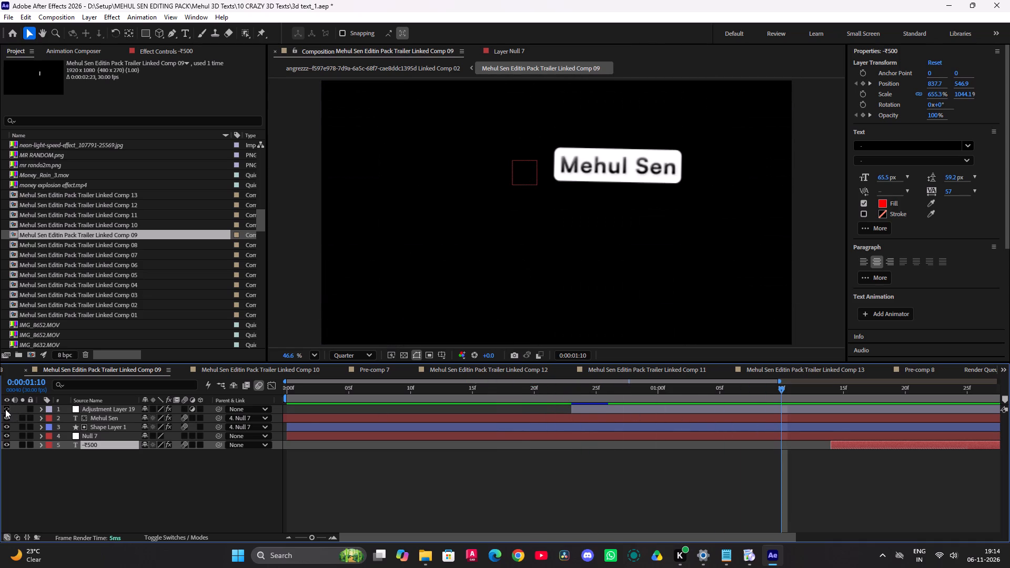
drag(779, 388, 597, 399)
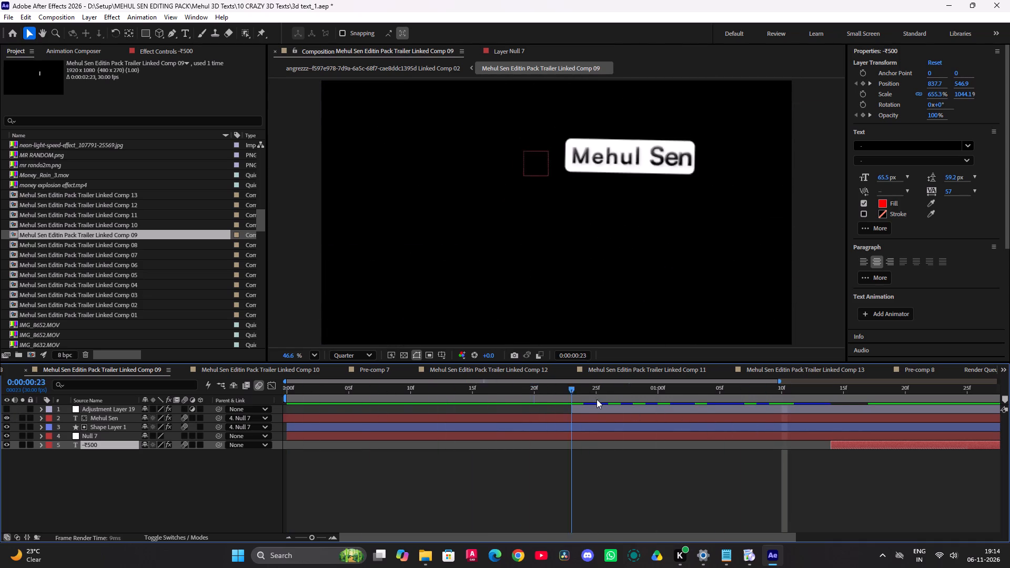
drag(597, 399, 288, 395)
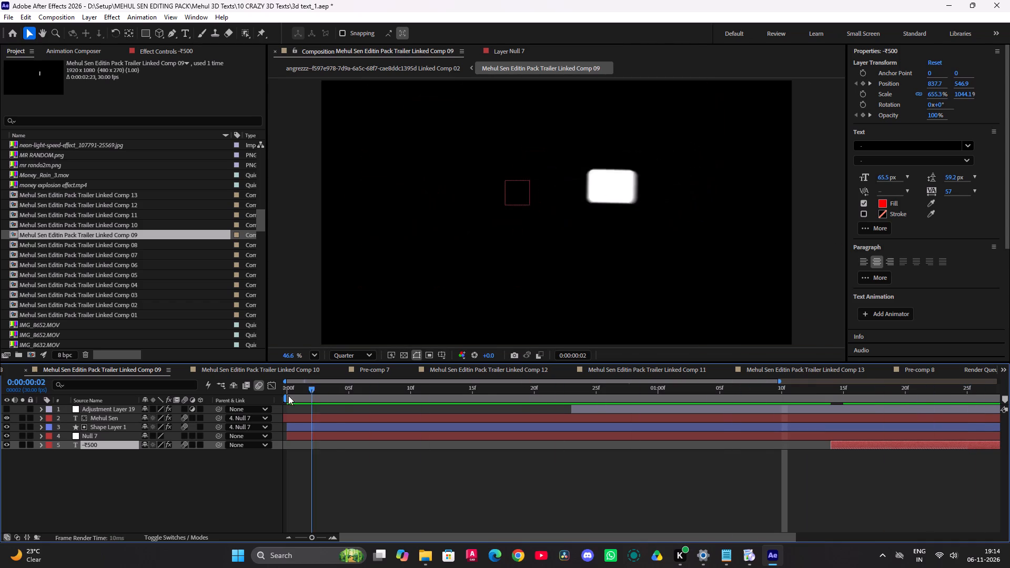
drag(288, 395, 224, 395)
Switch to angrezzz Linked Comp 02, then play and scrub it to examine the name card against the TODAY text and walking man.
click(1005, 371)
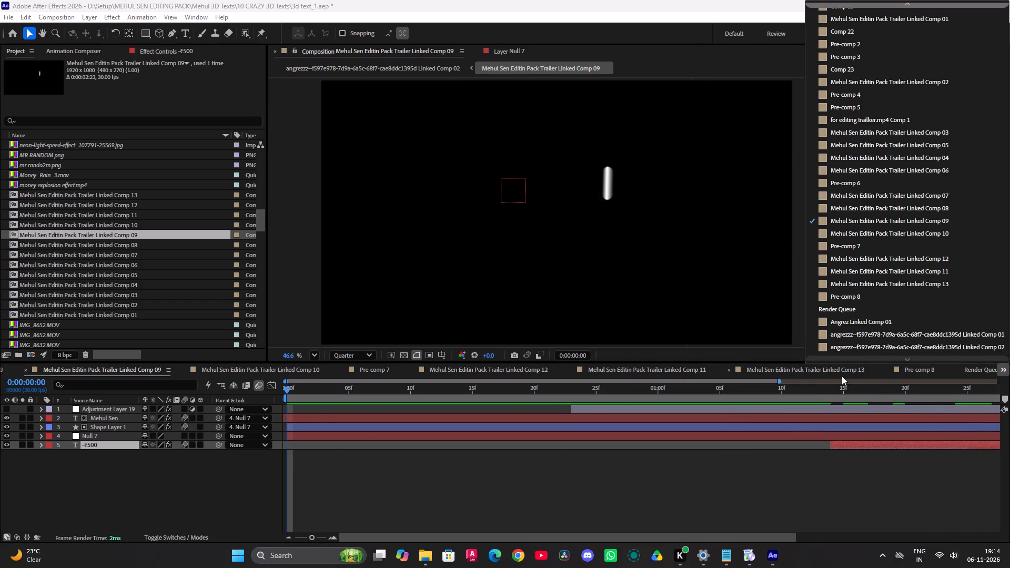
click(854, 347)
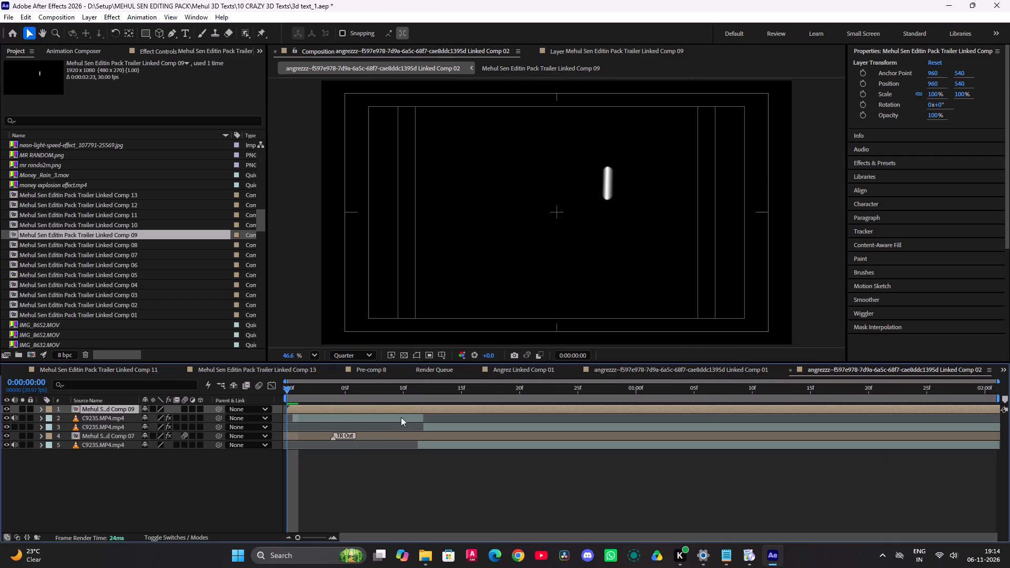
click(341, 495)
key(space)
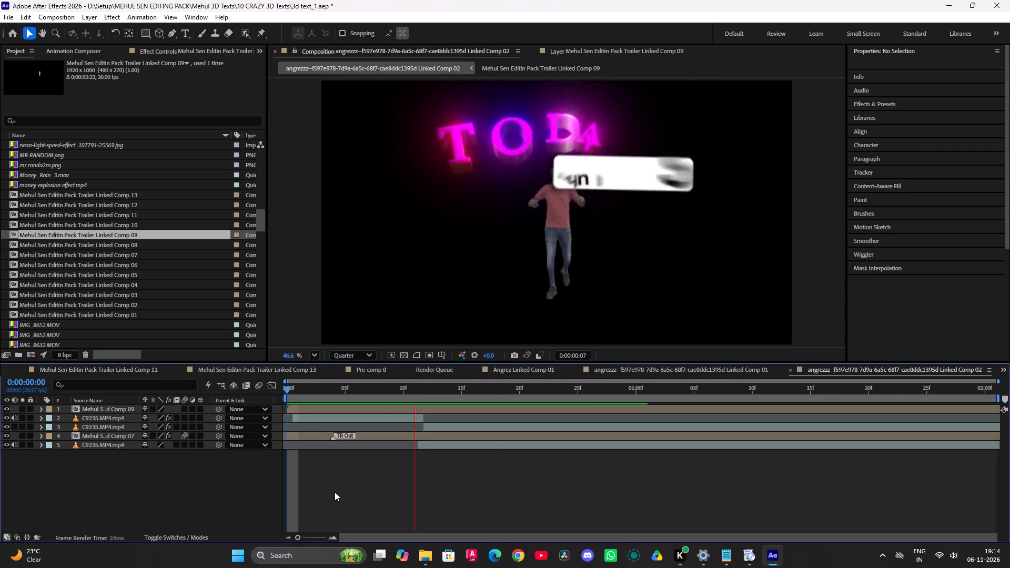
key(space)
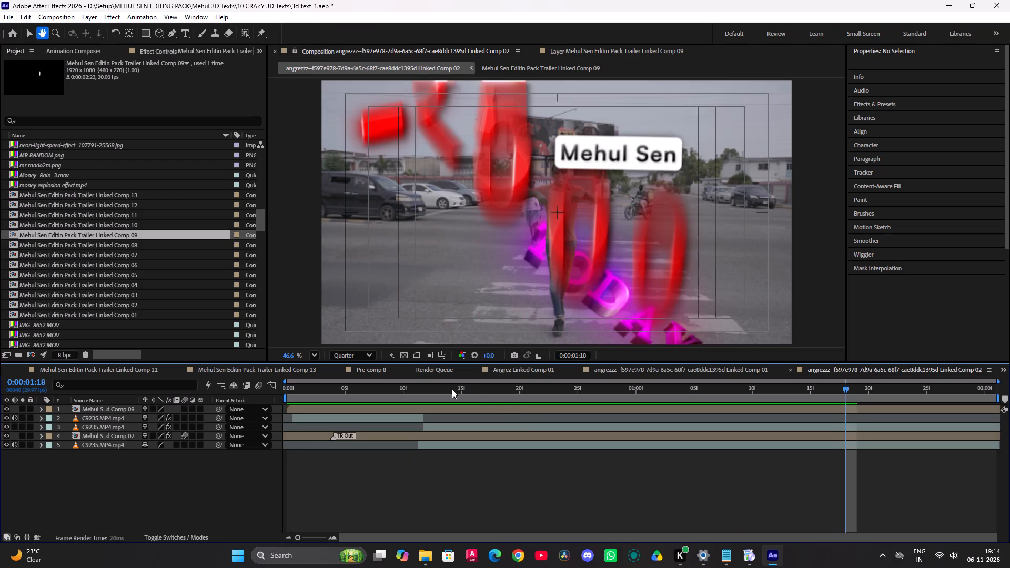
drag(436, 400, 351, 401)
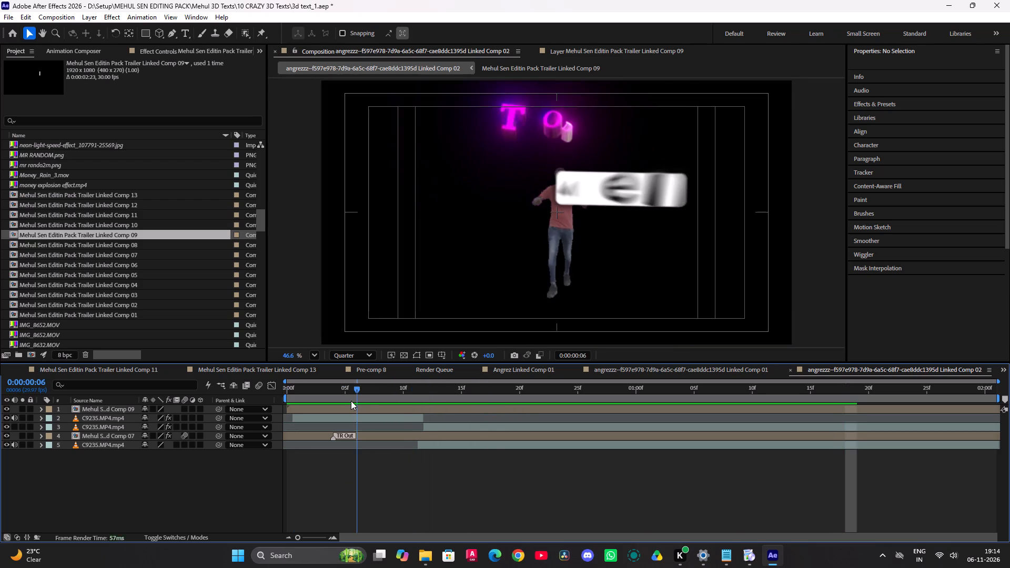
drag(351, 401, 679, 403)
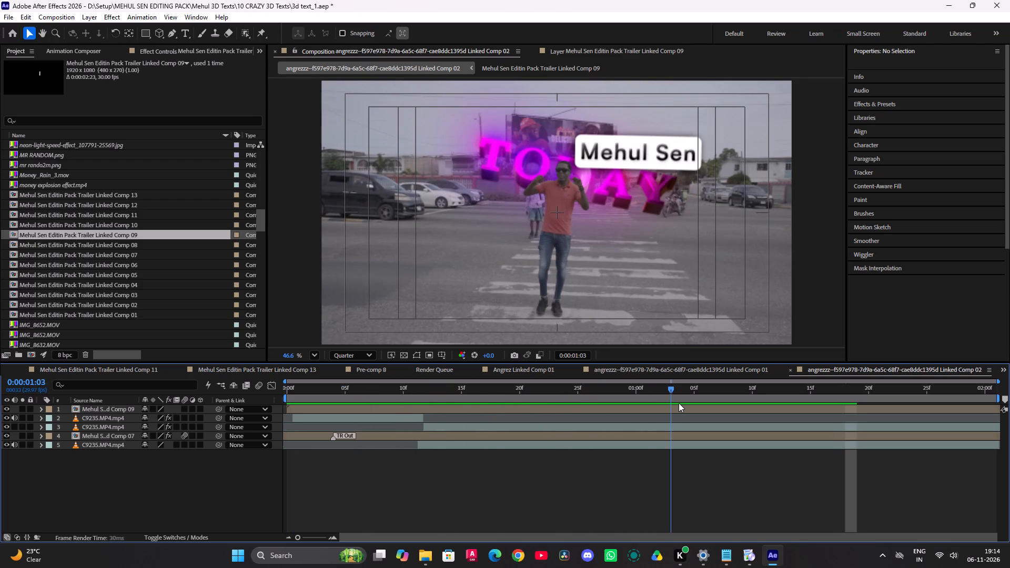
drag(679, 403, 402, 420)
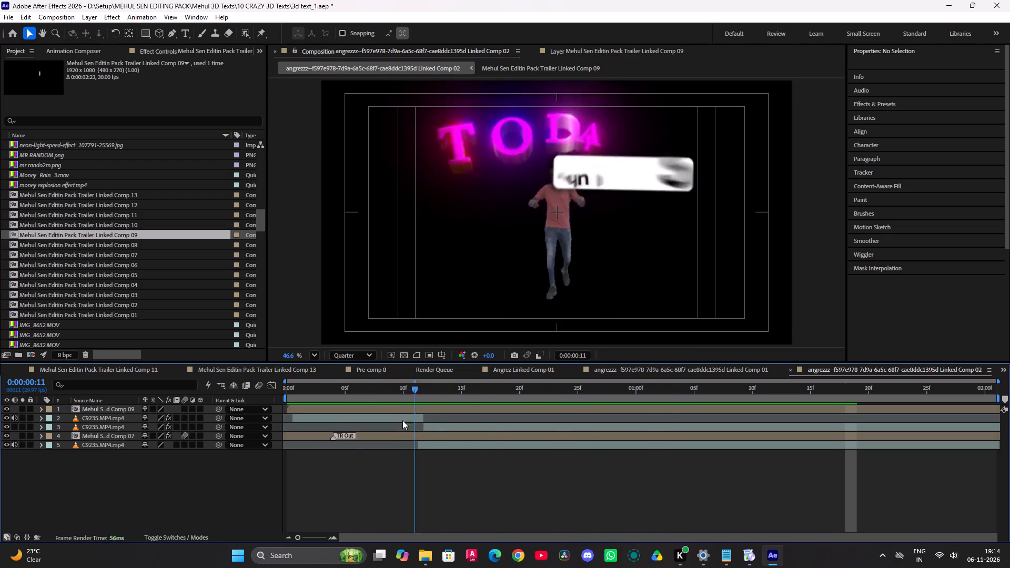
drag(402, 420, 329, 422)
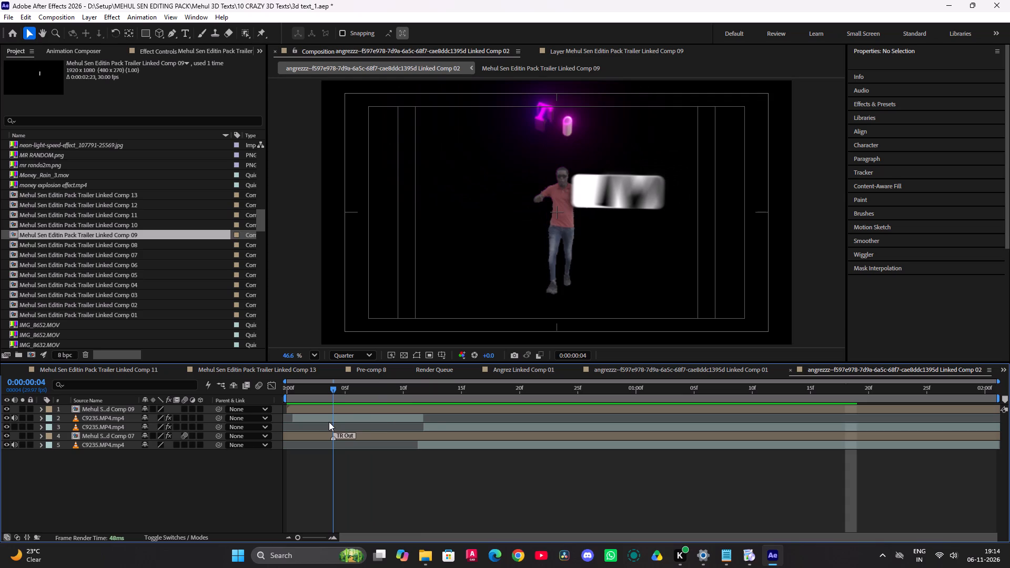
drag(329, 422, 805, 424)
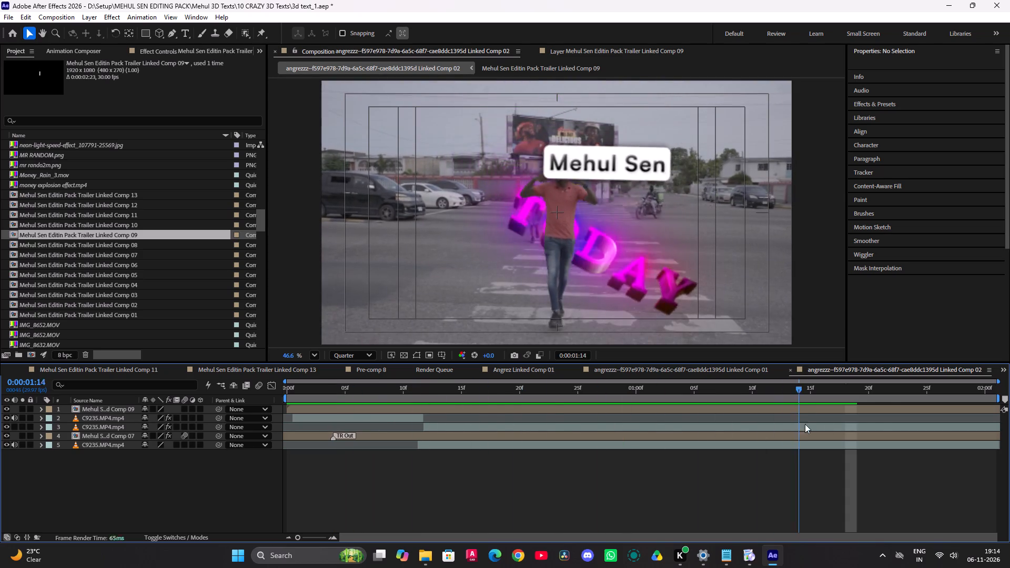
drag(805, 424, 542, 438)
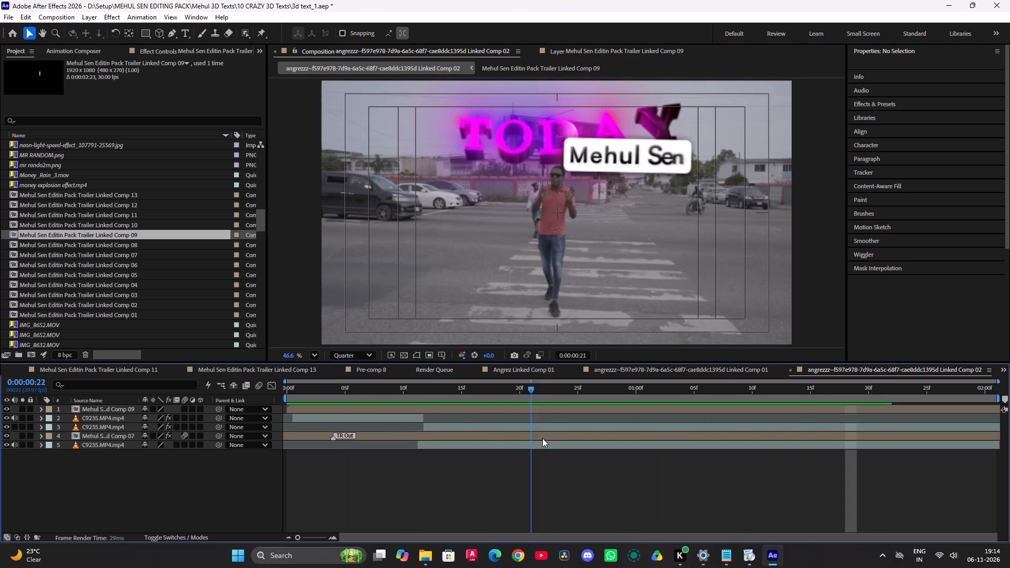
drag(542, 438, 543, 438)
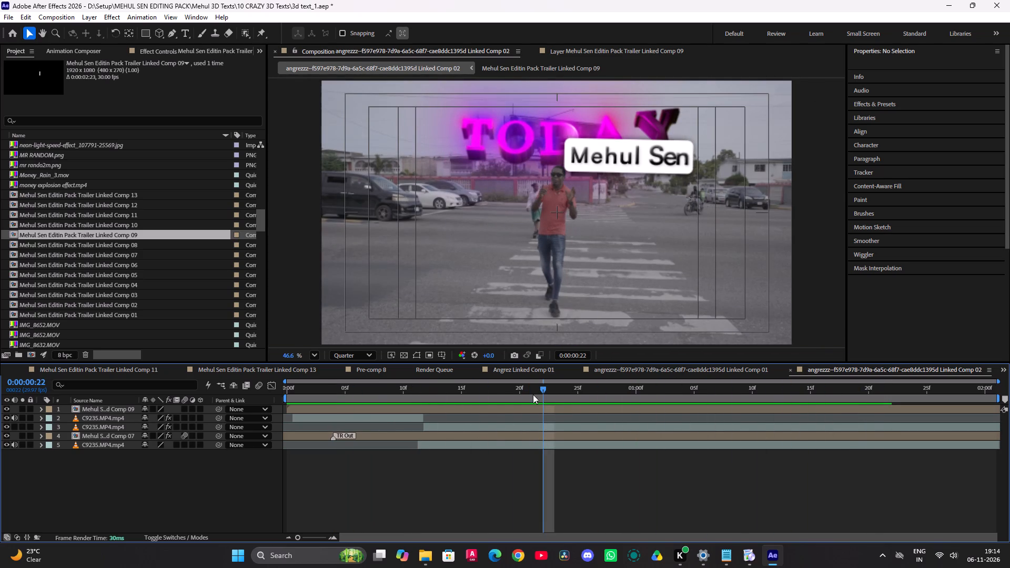